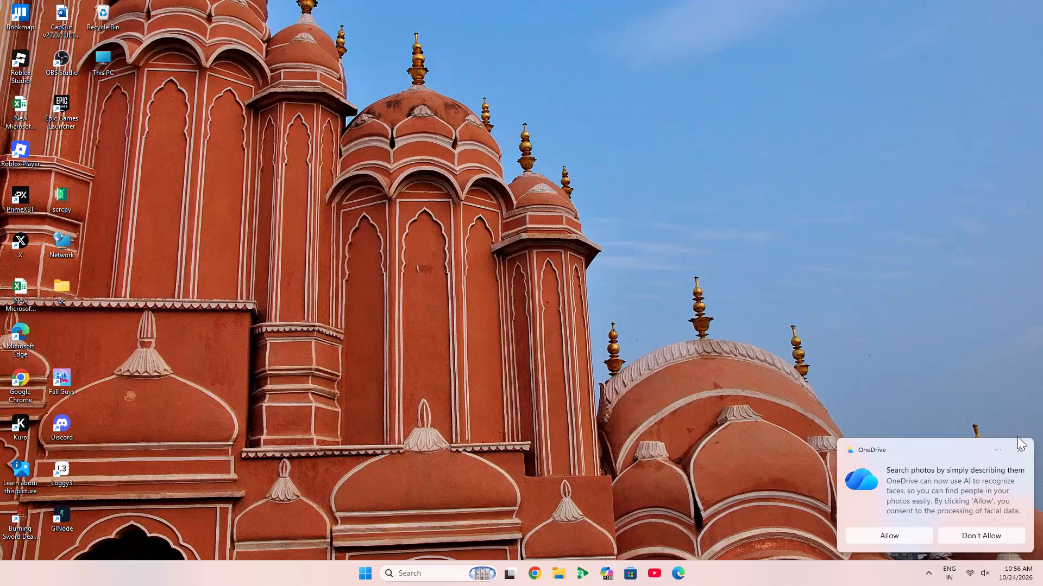
Dismiss the OneDrive photo-search notification.
{"action": "left_click", "coordinate": [1018, 453]}
Switch to Chrome and search Google for "explain the concept of accounting theory".
{"action": "left_click", "coordinate": [527, 574]}
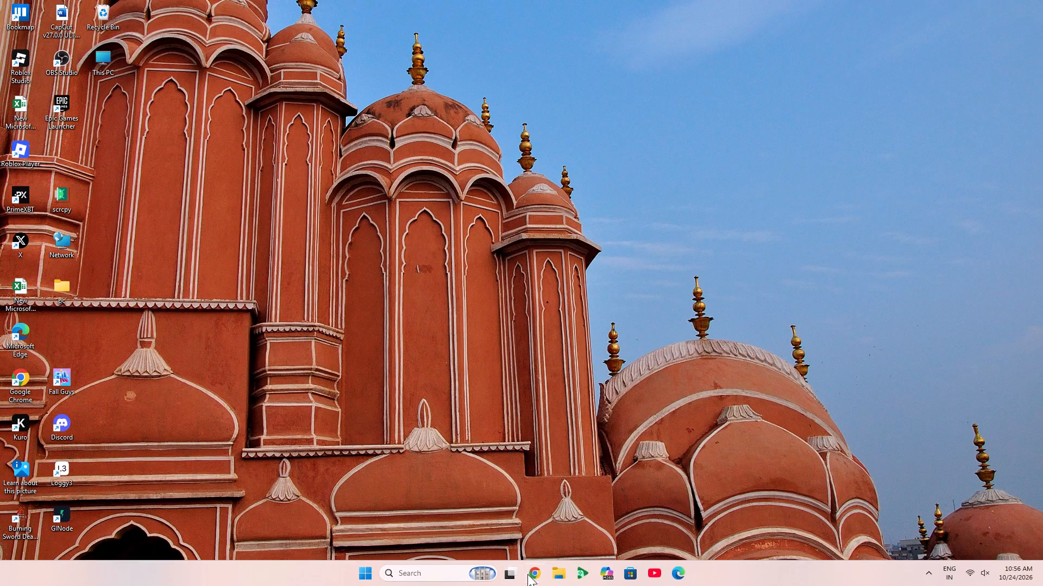
{"action": "left_click", "coordinate": [389, 194]}
{"action": "left_click", "coordinate": [387, 240]}
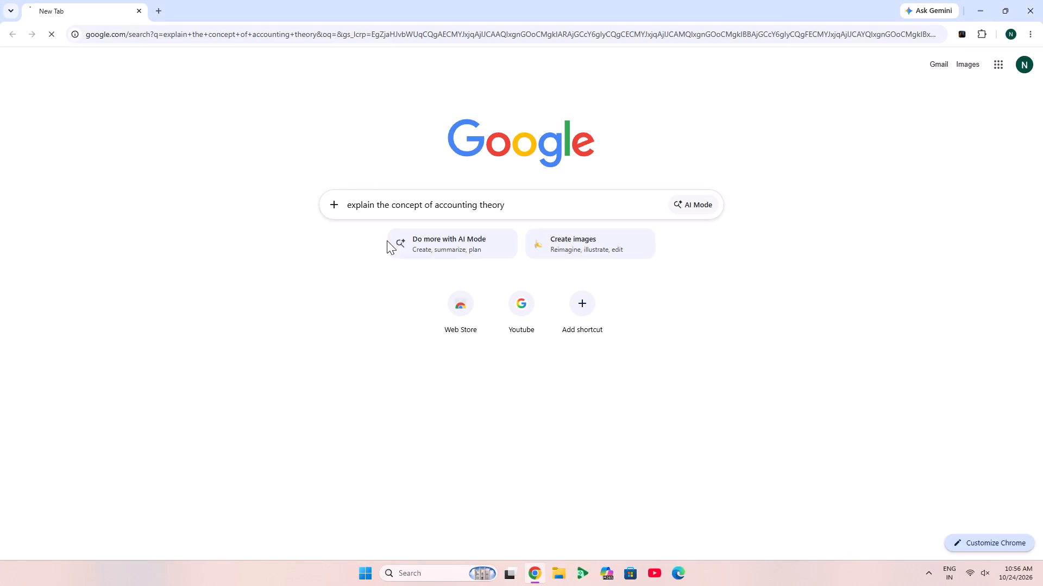
In a new browser tab, search Google for tradingview and open the TradingView site.
{"action": "left_click", "coordinate": [158, 7]}
{"action": "left_click", "coordinate": [351, 209]}
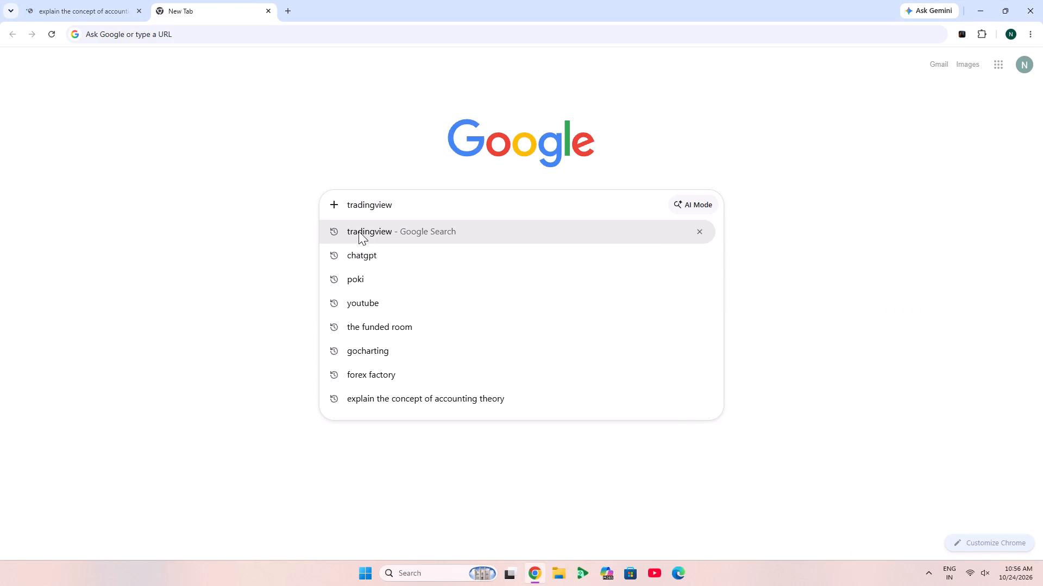
{"action": "left_click", "coordinate": [359, 231]}
{"action": "left_click", "coordinate": [143, 237]}
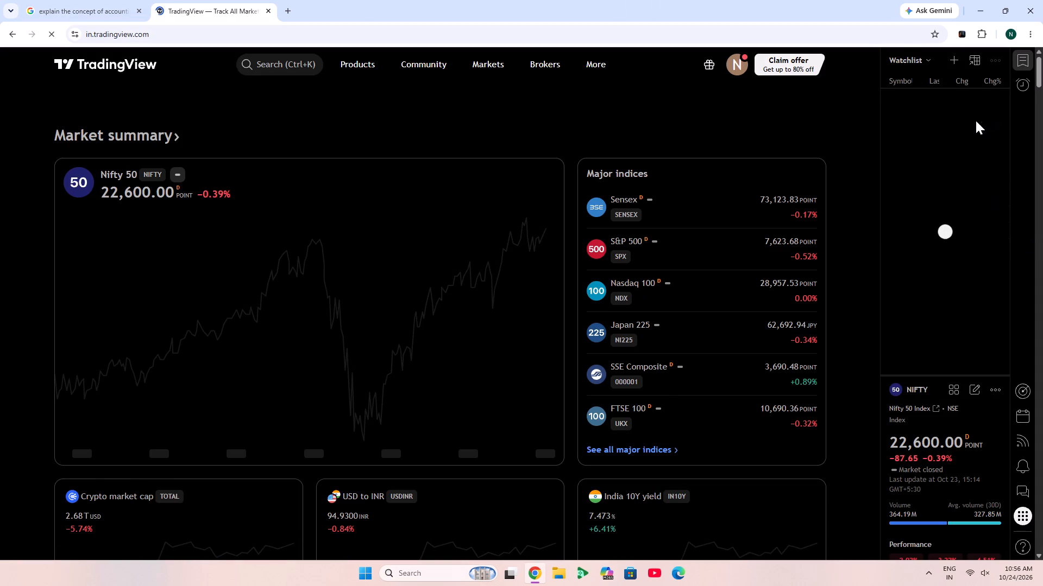
Open gold (XAUUSD) from the watchlist and show its full chart.
{"action": "left_click", "coordinate": [940, 104]}
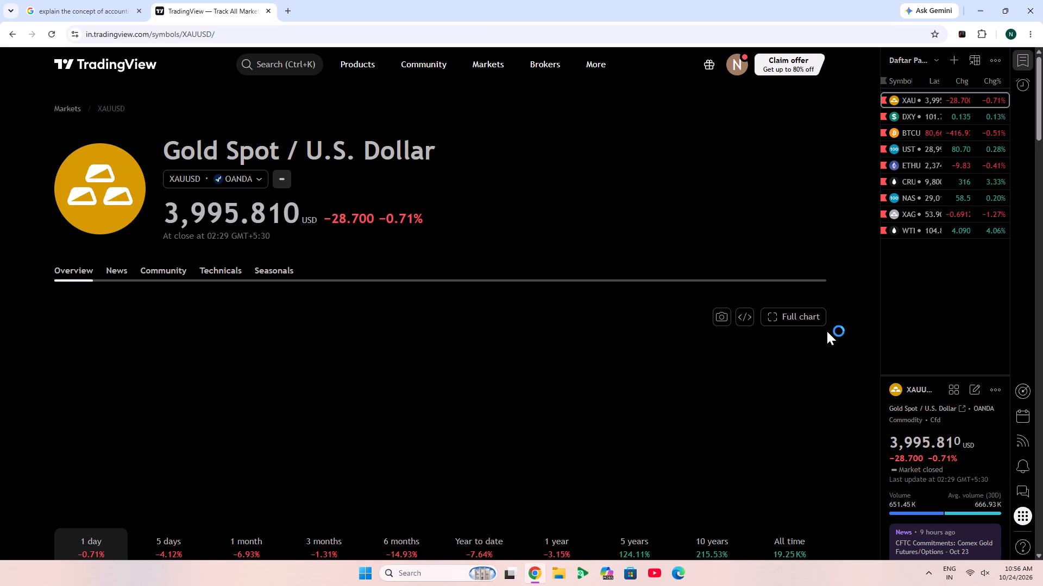
{"action": "left_click", "coordinate": [809, 317]}
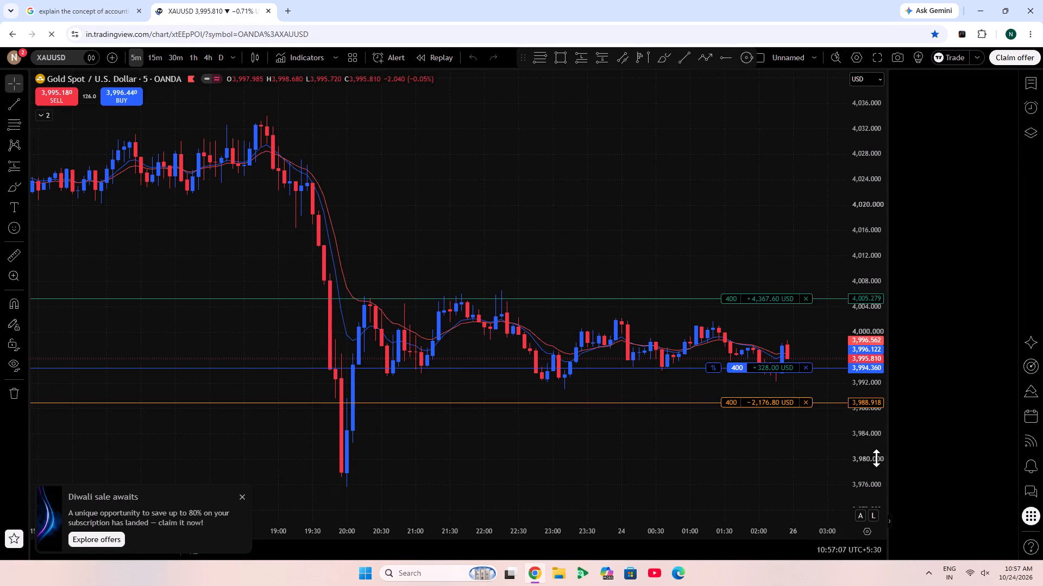
Extend the long position drawing past the latest candle to about 03:25 on Mon 26 Oct.
{"action": "left_click_drag", "start_coordinate": [830, 405], "coordinate": [805, 400]}
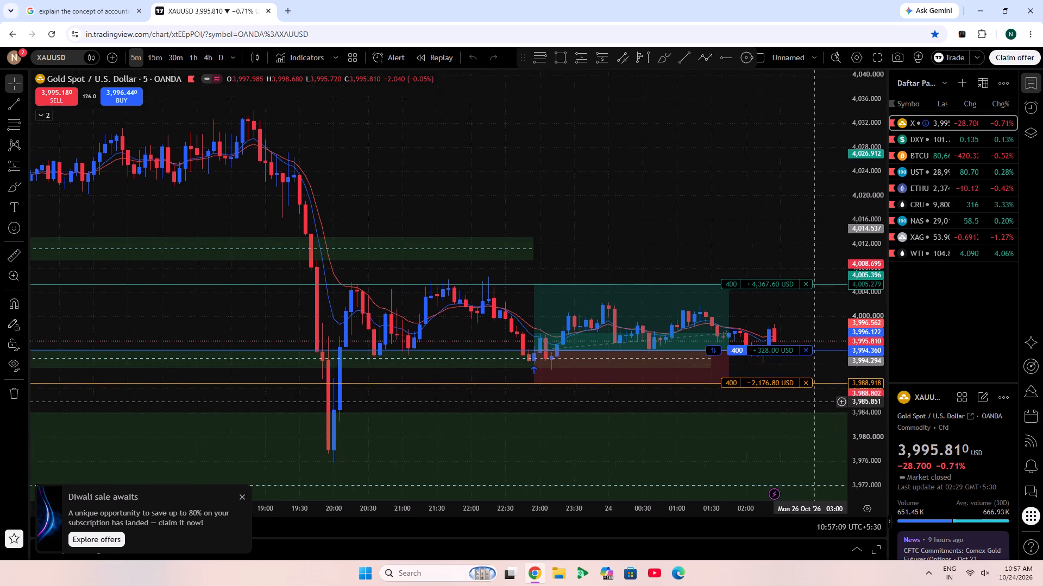
{"action": "left_click_drag", "start_coordinate": [805, 400], "coordinate": [662, 397]}
{"action": "scroll", "coordinate": [881, 432], "scroll_direction": "up", "scroll_amount": 6}
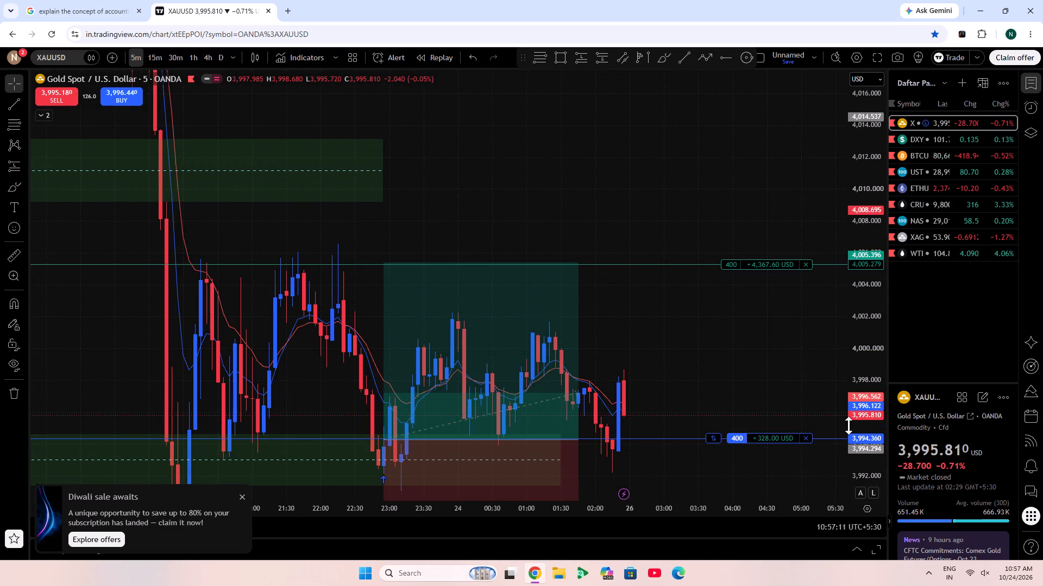
{"action": "left_click_drag", "start_coordinate": [802, 397], "coordinate": [787, 229]}
{"action": "scroll", "coordinate": [640, 287], "scroll_direction": "up", "scroll_amount": 2}
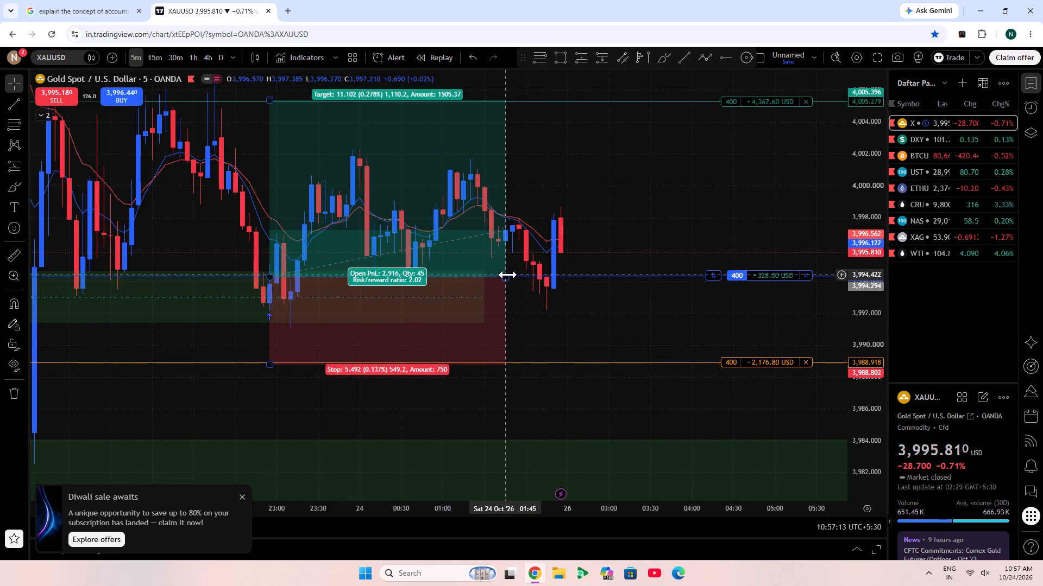
{"action": "left_click_drag", "start_coordinate": [508, 275], "coordinate": [641, 309]}
{"action": "left_click", "coordinate": [669, 205]}
{"action": "scroll", "coordinate": [361, 447], "scroll_direction": "down", "scroll_amount": 2}
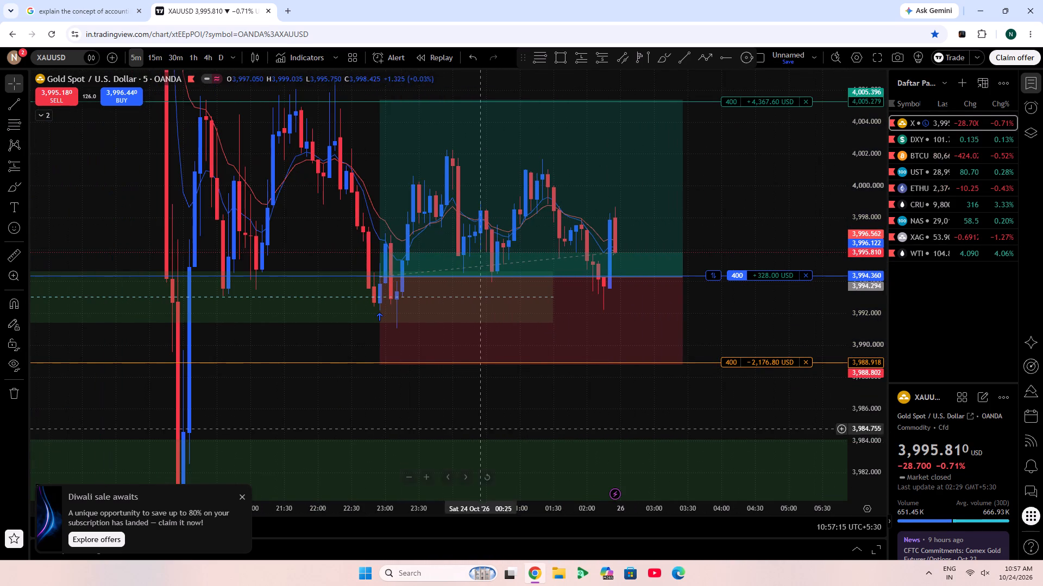
{"action": "left_click", "coordinate": [240, 501]}
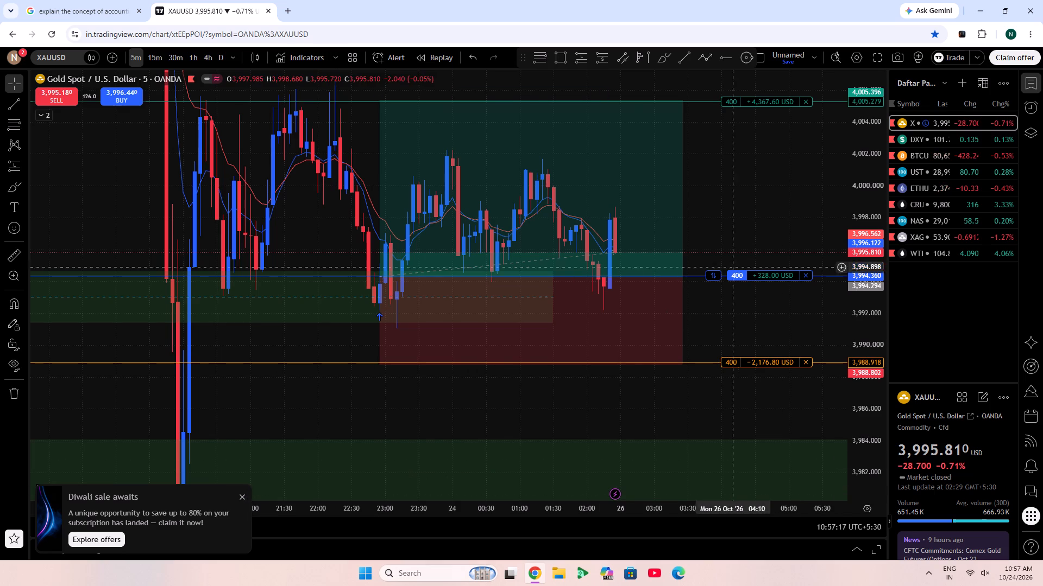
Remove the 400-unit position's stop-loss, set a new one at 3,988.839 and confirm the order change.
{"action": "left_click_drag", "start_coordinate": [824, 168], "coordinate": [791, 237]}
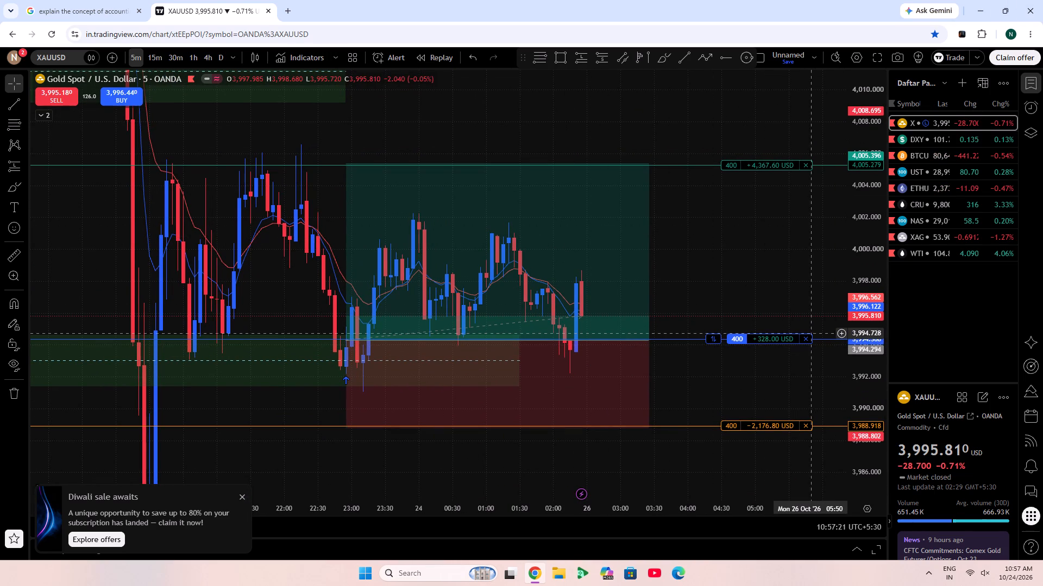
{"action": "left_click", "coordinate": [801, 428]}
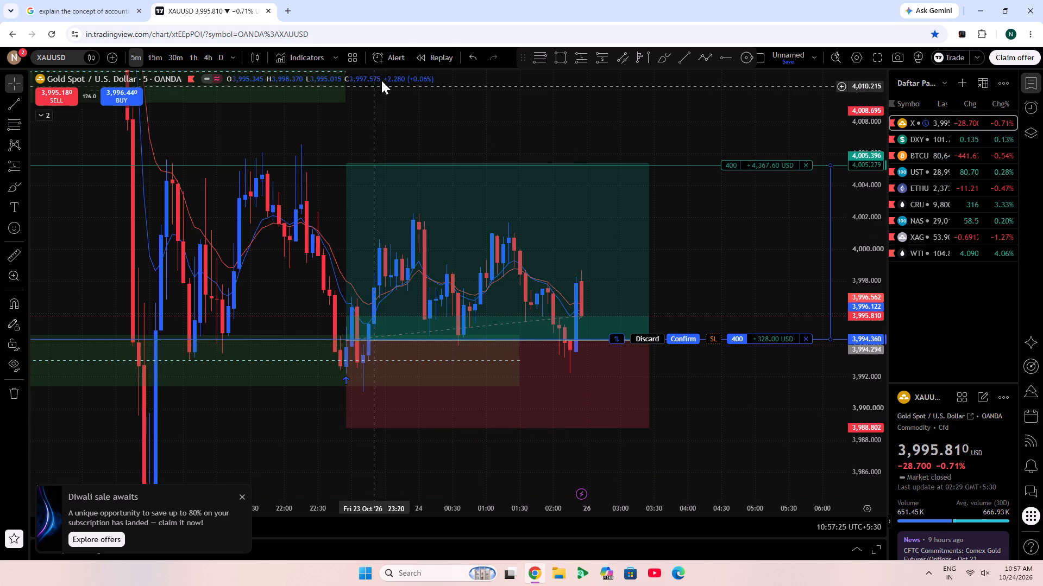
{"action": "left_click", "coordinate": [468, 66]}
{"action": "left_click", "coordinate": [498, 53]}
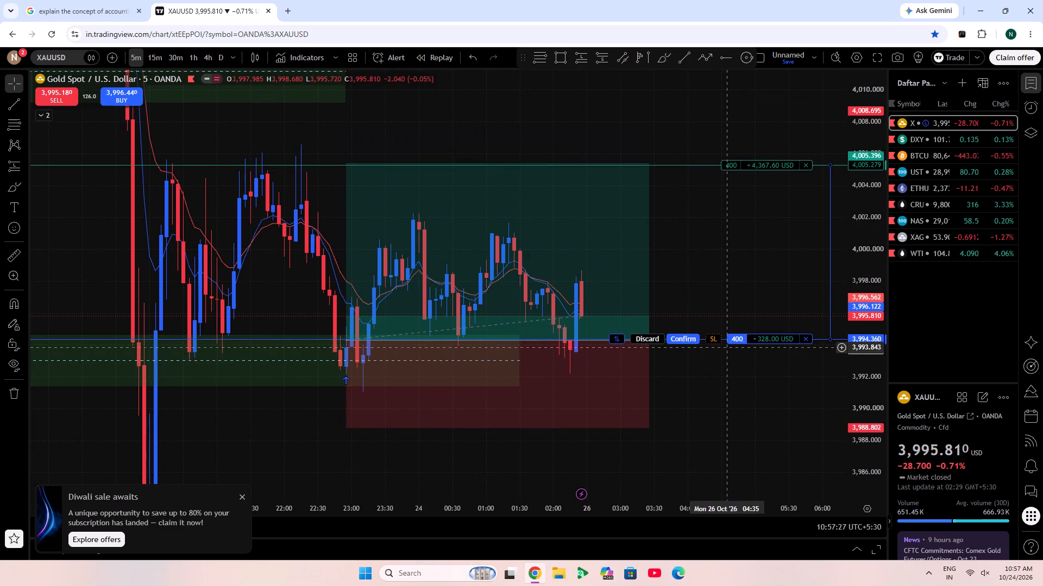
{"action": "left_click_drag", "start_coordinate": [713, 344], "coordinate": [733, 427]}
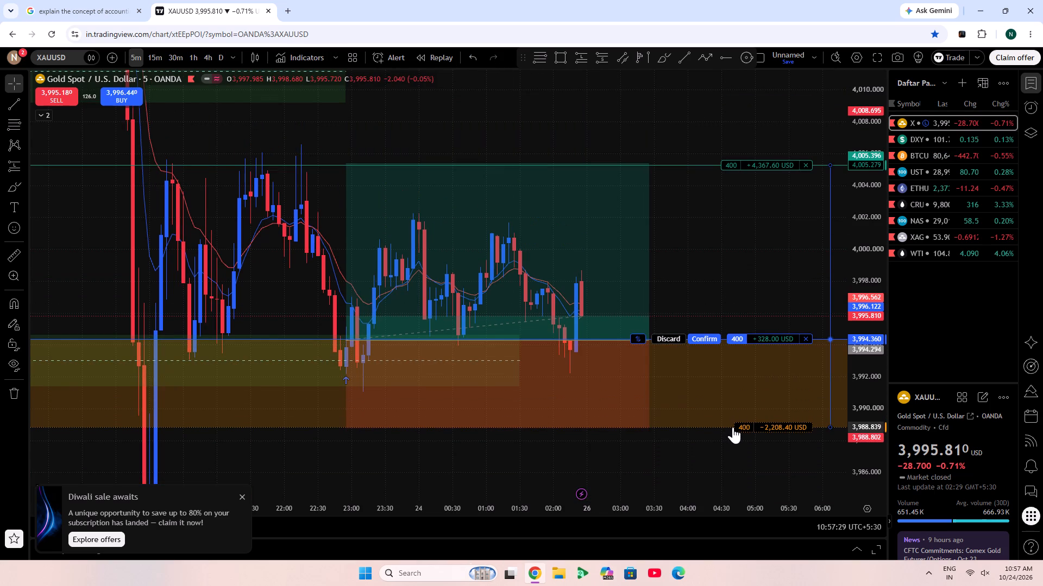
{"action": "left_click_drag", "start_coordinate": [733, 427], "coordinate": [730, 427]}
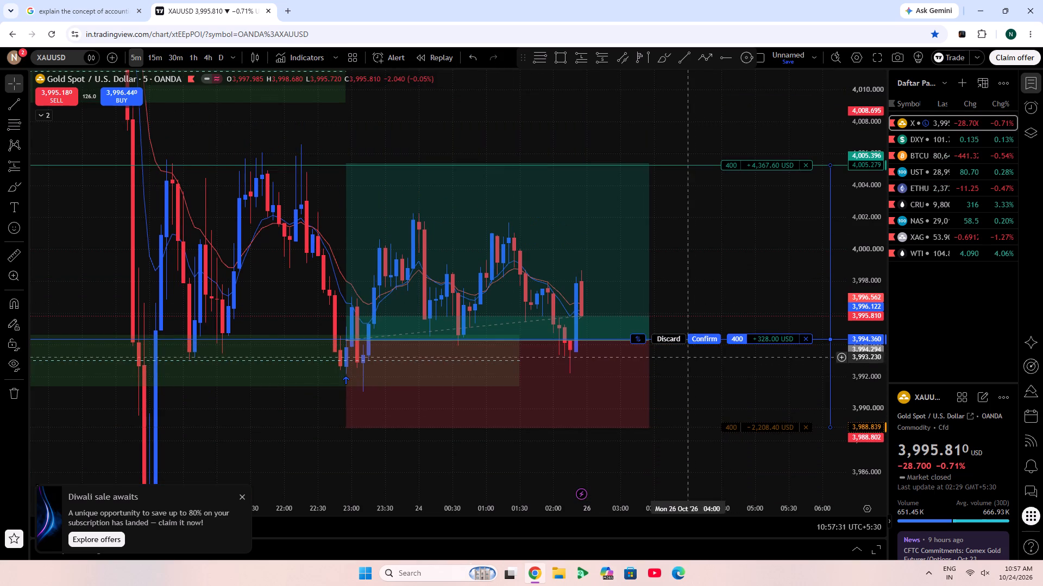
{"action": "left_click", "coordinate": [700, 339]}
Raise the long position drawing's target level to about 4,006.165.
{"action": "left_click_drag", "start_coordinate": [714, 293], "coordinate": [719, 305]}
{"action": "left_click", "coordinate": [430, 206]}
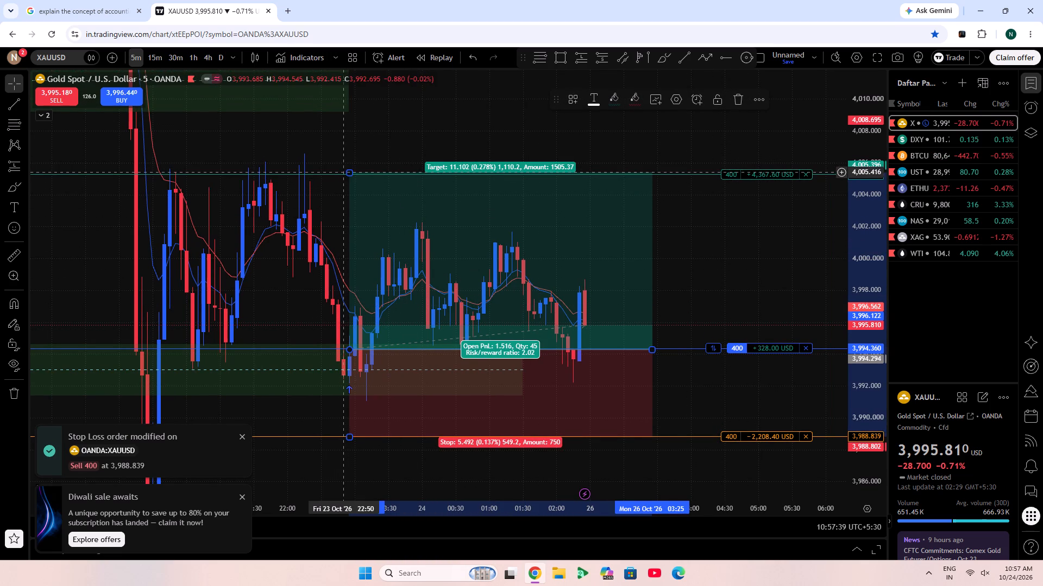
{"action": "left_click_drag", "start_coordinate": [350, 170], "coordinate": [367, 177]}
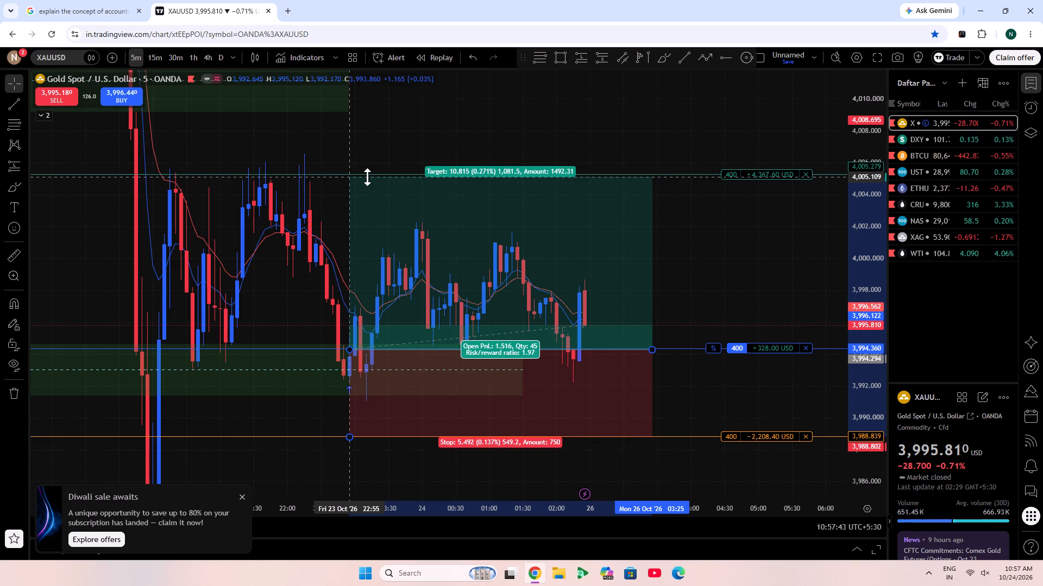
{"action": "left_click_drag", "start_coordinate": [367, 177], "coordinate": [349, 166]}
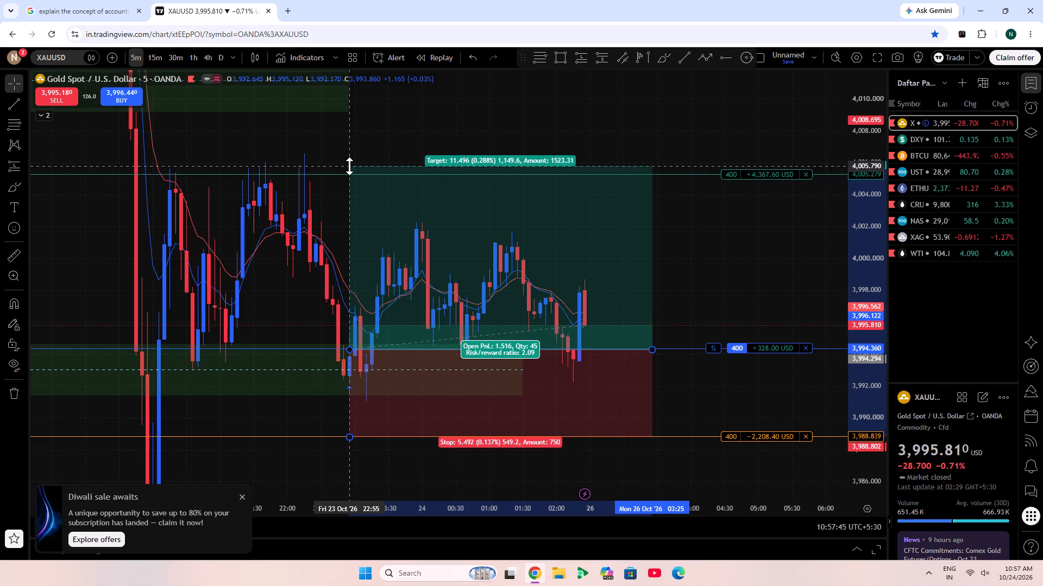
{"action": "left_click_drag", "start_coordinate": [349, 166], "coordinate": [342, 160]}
Move the 400-unit position's take-profit order up to 4,006.369.
{"action": "left_click_drag", "start_coordinate": [769, 170], "coordinate": [760, 155]}
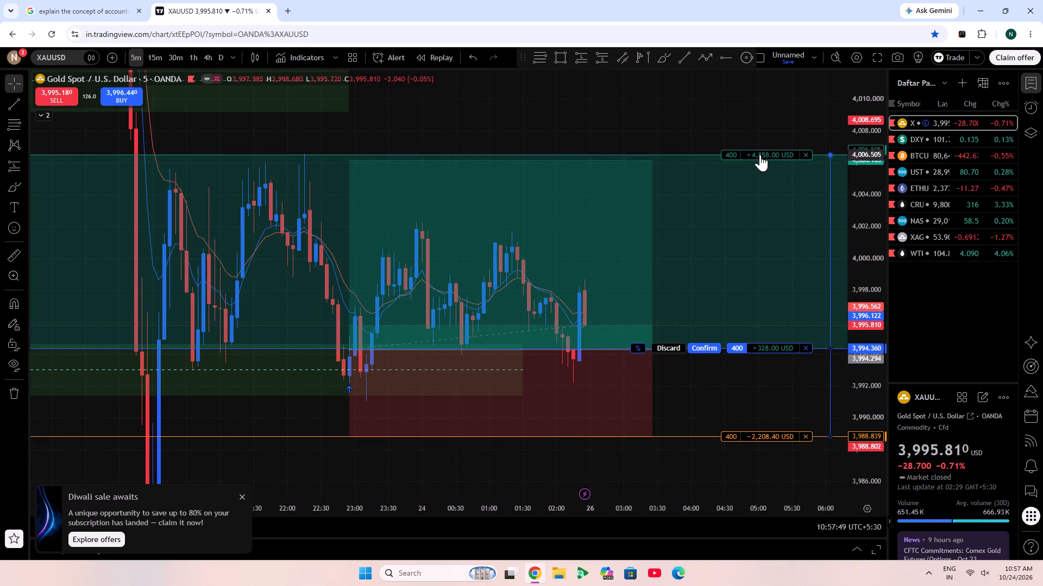
{"action": "left_click_drag", "start_coordinate": [760, 155], "coordinate": [760, 157]}
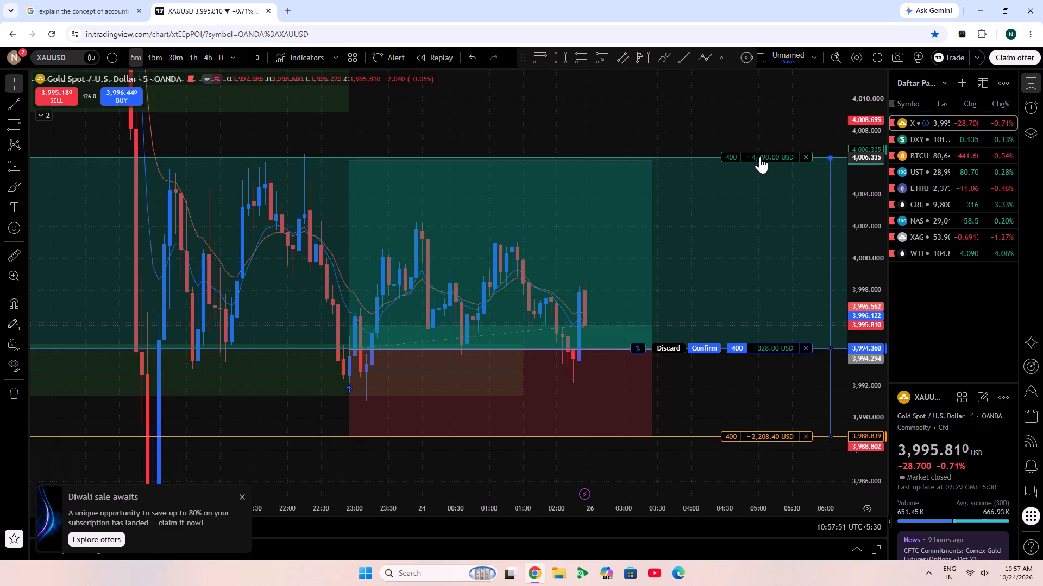
{"action": "left_click_drag", "start_coordinate": [760, 157], "coordinate": [759, 157]}
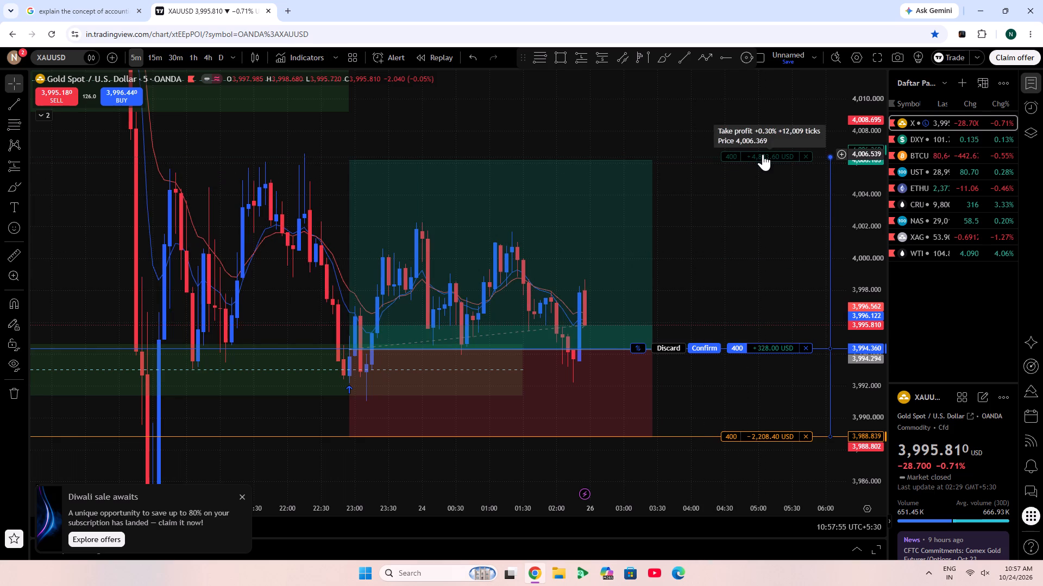
{"action": "left_click_drag", "start_coordinate": [755, 152], "coordinate": [758, 160]}
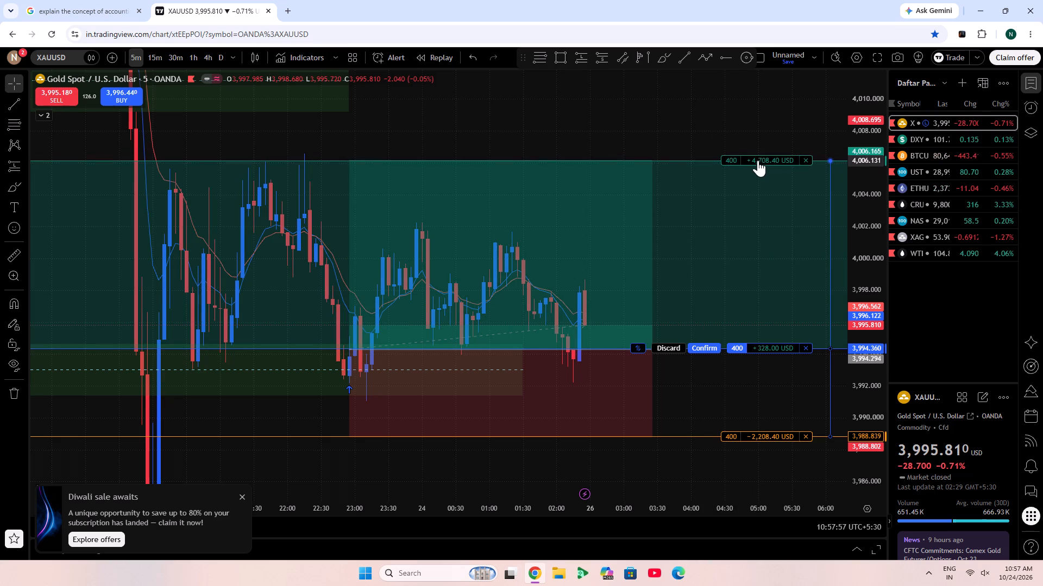
{"action": "left_click_drag", "start_coordinate": [758, 160], "coordinate": [762, 162]}
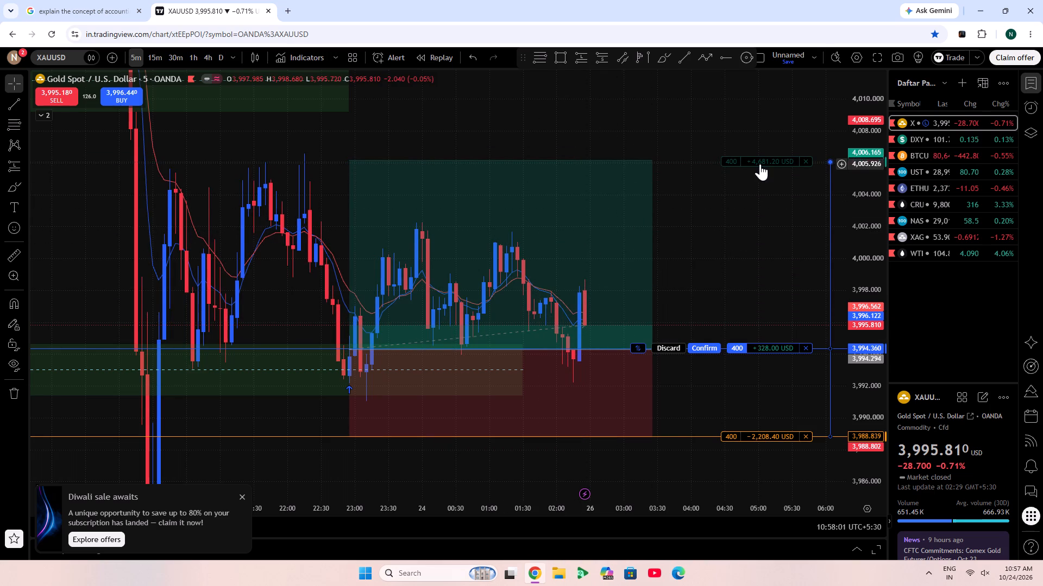
{"action": "left_click_drag", "start_coordinate": [760, 163], "coordinate": [743, 158]}
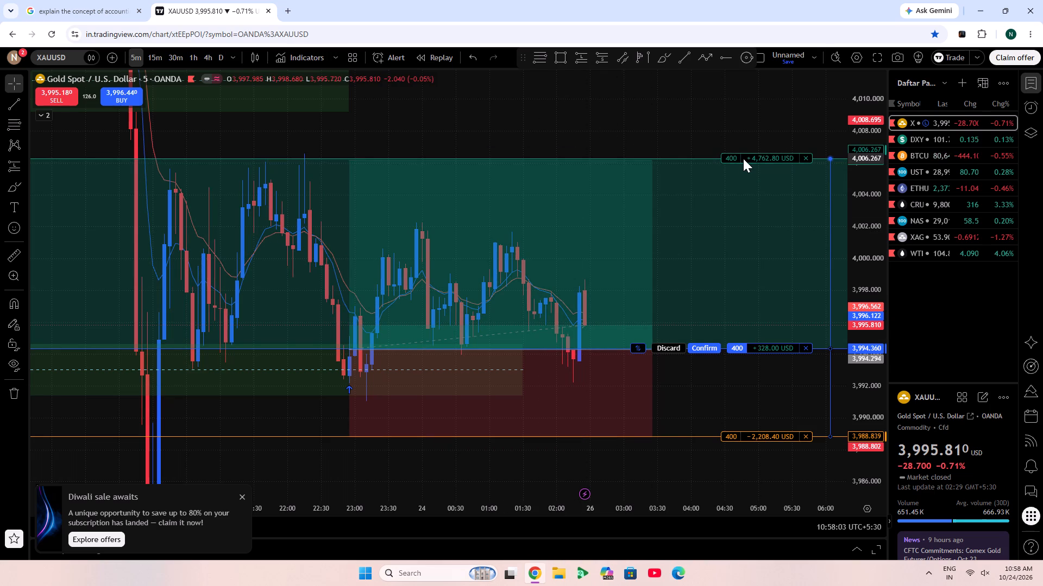
{"action": "left_click_drag", "start_coordinate": [743, 158], "coordinate": [737, 157]}
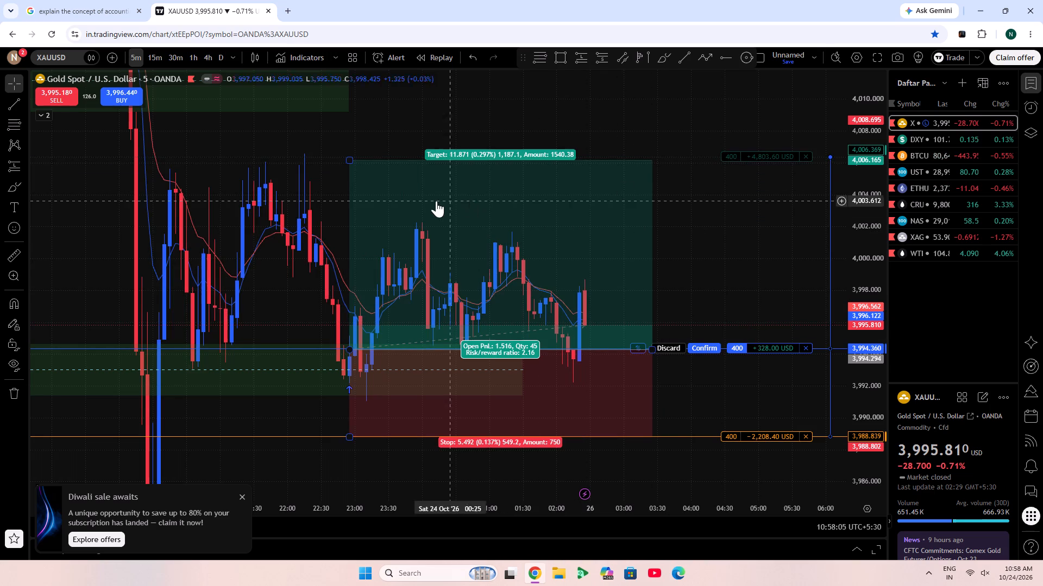
Raise the long position drawing's target level to about 4,006.403, next to the take-profit line.
{"action": "left_click", "coordinate": [432, 202]}
{"action": "left_click_drag", "start_coordinate": [350, 162], "coordinate": [351, 156]}
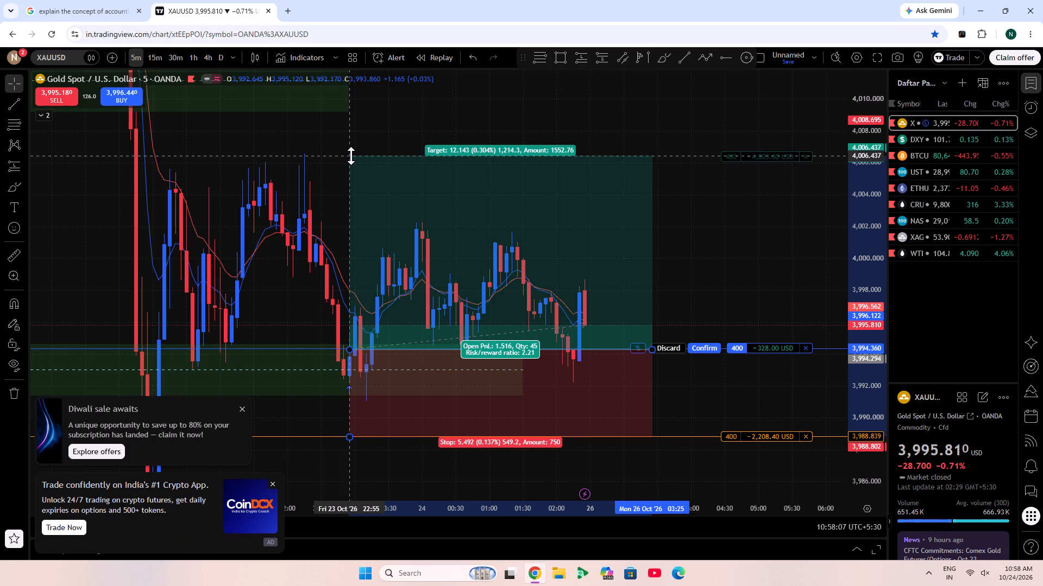
{"action": "left_click_drag", "start_coordinate": [351, 156], "coordinate": [353, 156]}
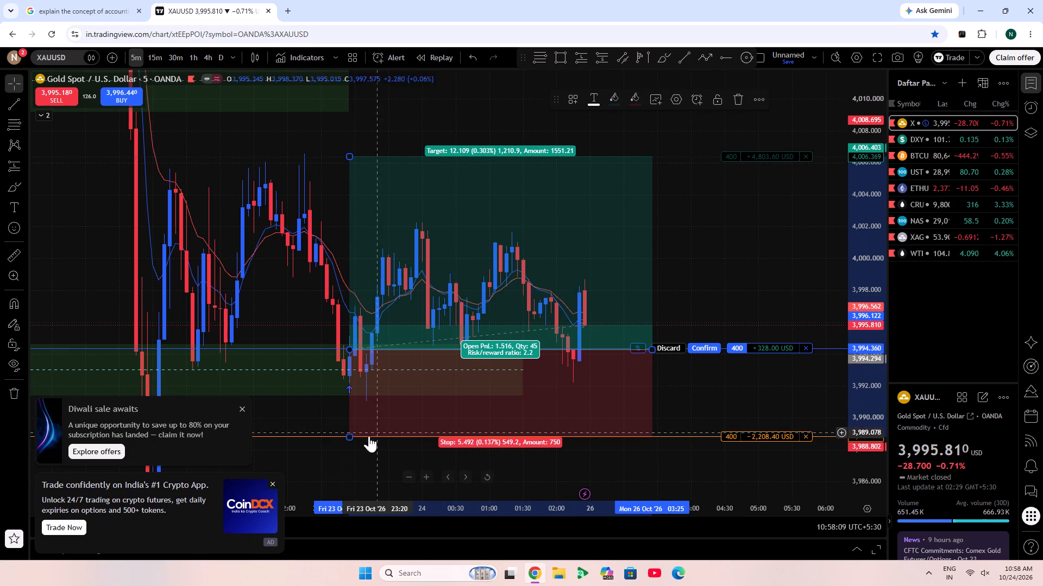
Lower the long position drawing's stop level to about 3,988.261.
{"action": "left_click_drag", "start_coordinate": [349, 435], "coordinate": [348, 443]}
{"action": "left_click_drag", "start_coordinate": [349, 436], "coordinate": [349, 443]}
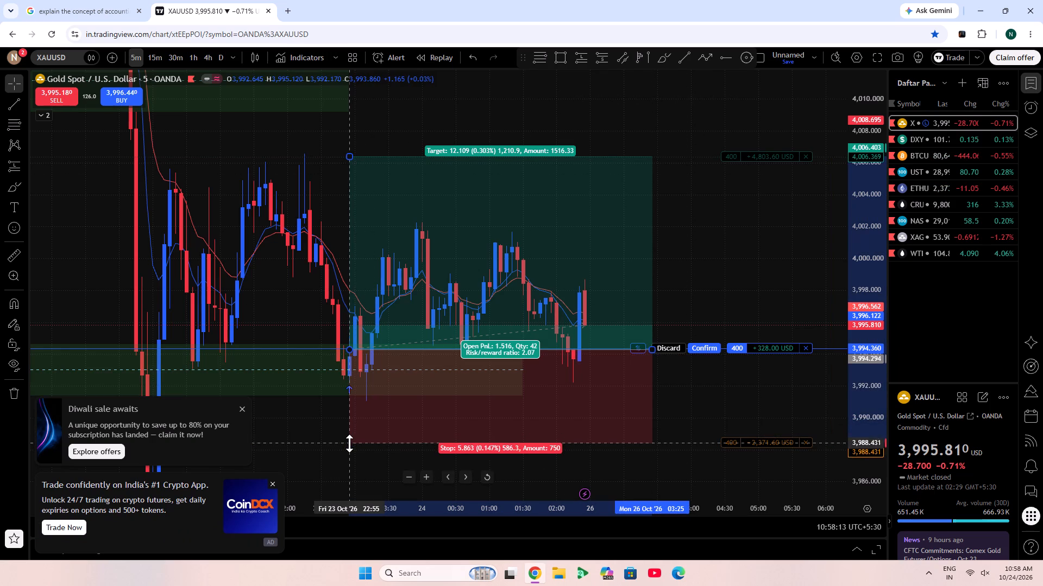
{"action": "left_click_drag", "start_coordinate": [349, 443], "coordinate": [347, 445]}
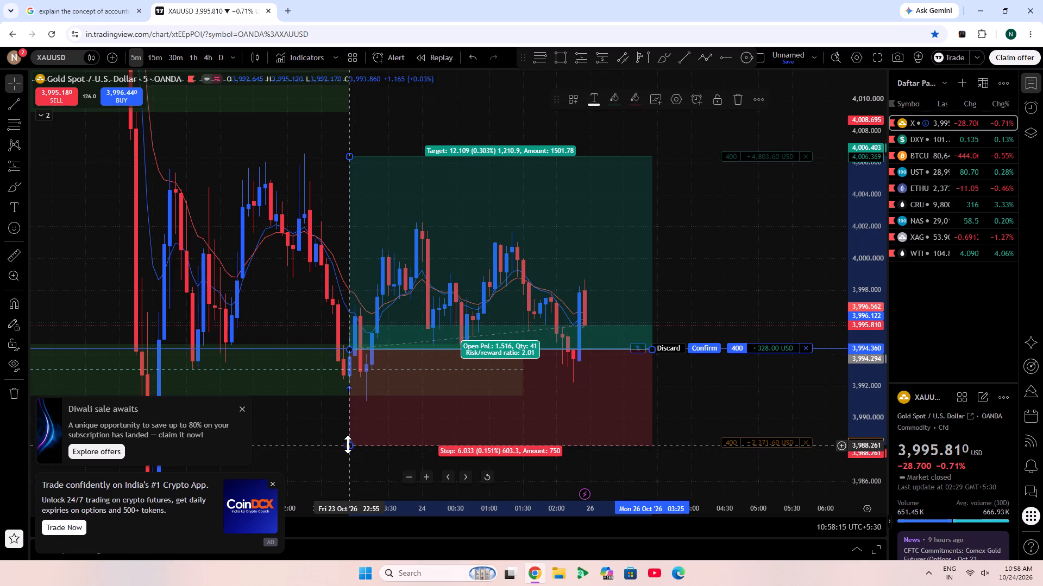
Move the stop-loss order to 3,988.261 to match the drawing and confirm the take-profit and stop-loss changes.
{"action": "left_click_drag", "start_coordinate": [749, 440], "coordinate": [749, 439]}
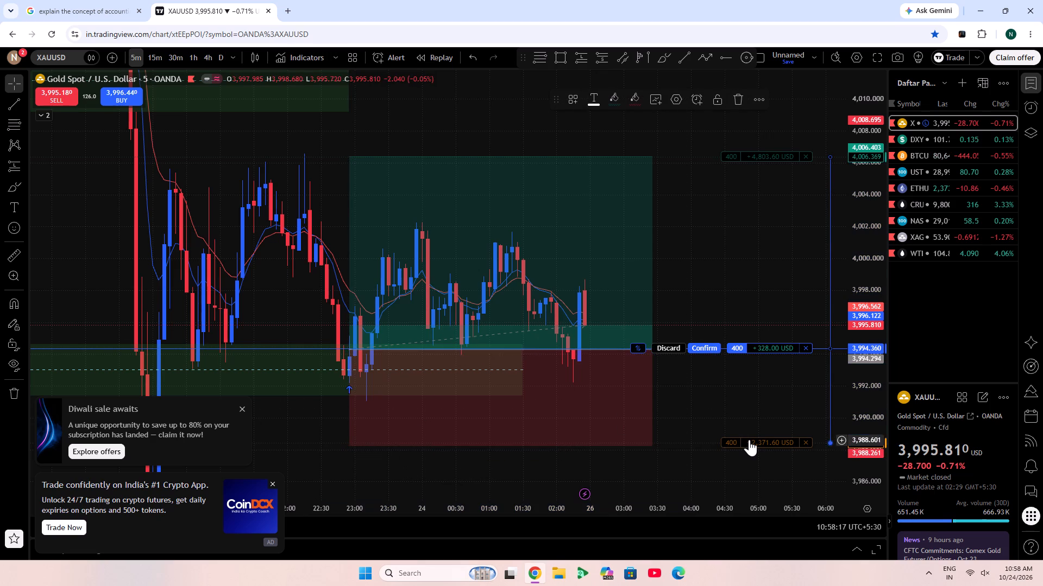
{"action": "left_click_drag", "start_coordinate": [749, 439], "coordinate": [758, 445]}
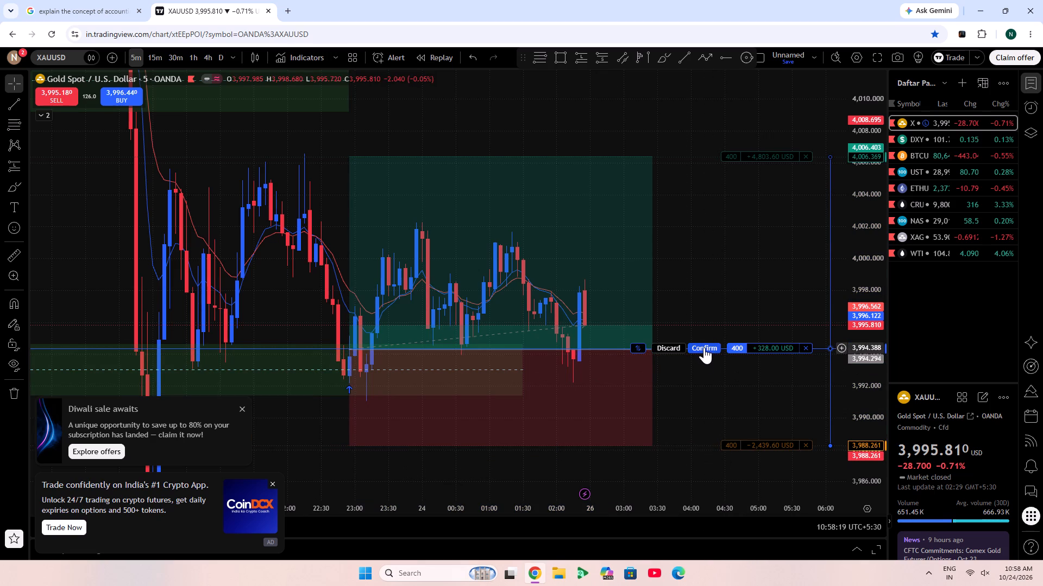
{"action": "left_click", "coordinate": [704, 347]}
Close the CoinDCX advertisement and the Diwali sale promotion covering the chart.
{"action": "scroll", "coordinate": [645, 0], "scroll_direction": "down", "scroll_amount": 5}
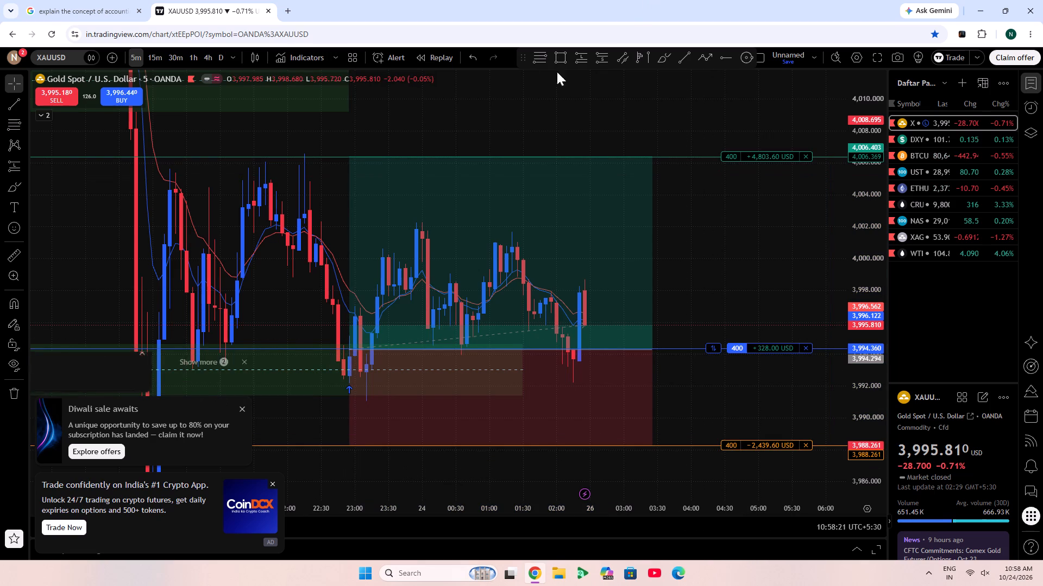
{"action": "left_click", "coordinate": [277, 485]}
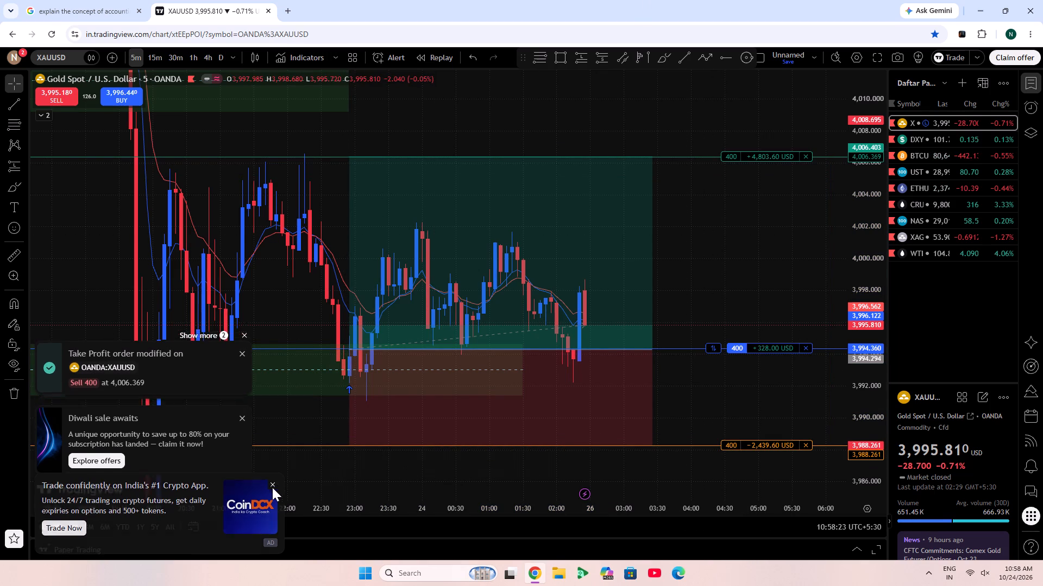
{"action": "left_click", "coordinate": [243, 497]}
{"action": "double_click", "coordinate": [246, 502]}
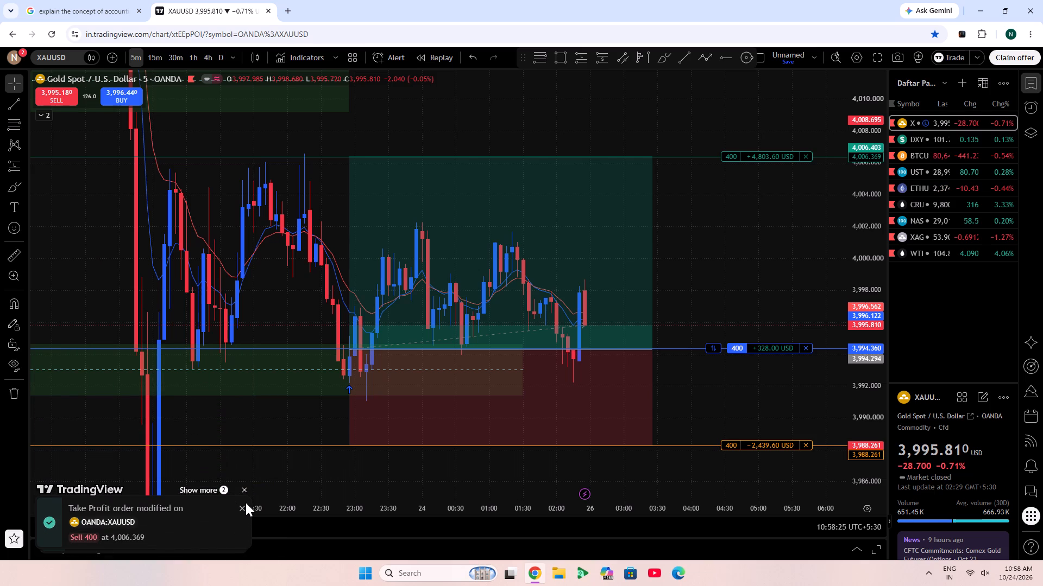
Dismiss the notification about the modified take-profit order.
{"action": "left_click", "coordinate": [243, 514]}
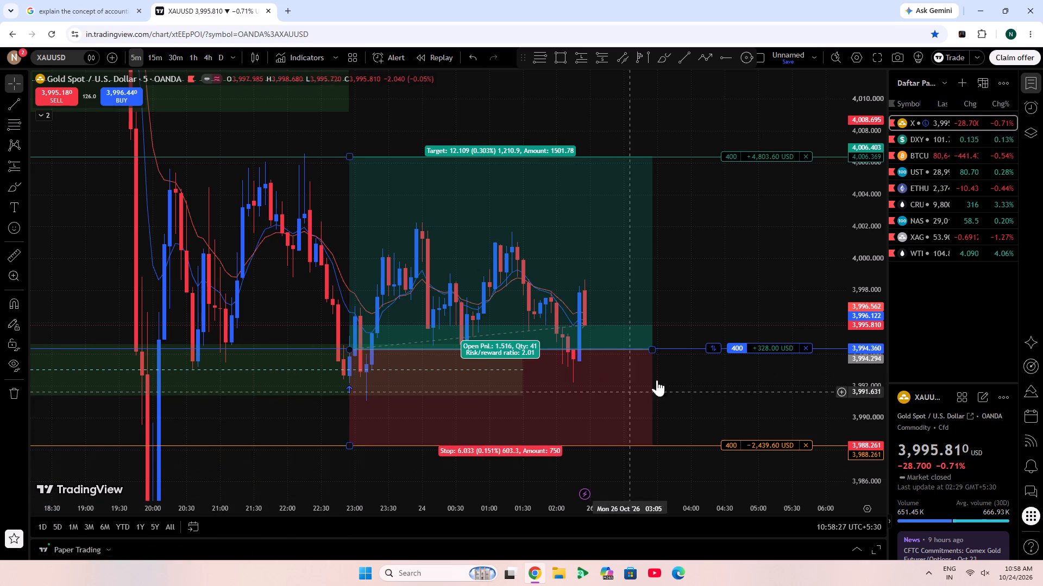
Extend the green zone around the entry price forward in time to about 04:10 on 26 October.
{"action": "left_click_drag", "start_coordinate": [713, 386], "coordinate": [669, 406]}
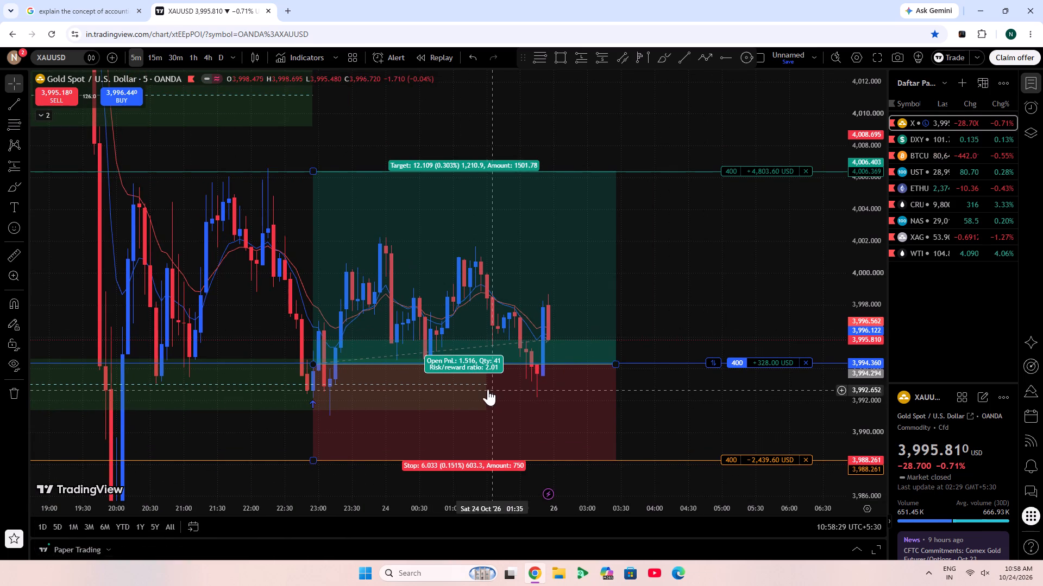
{"action": "left_click_drag", "start_coordinate": [487, 386], "coordinate": [665, 456]}
{"action": "left_click", "coordinate": [679, 288]}
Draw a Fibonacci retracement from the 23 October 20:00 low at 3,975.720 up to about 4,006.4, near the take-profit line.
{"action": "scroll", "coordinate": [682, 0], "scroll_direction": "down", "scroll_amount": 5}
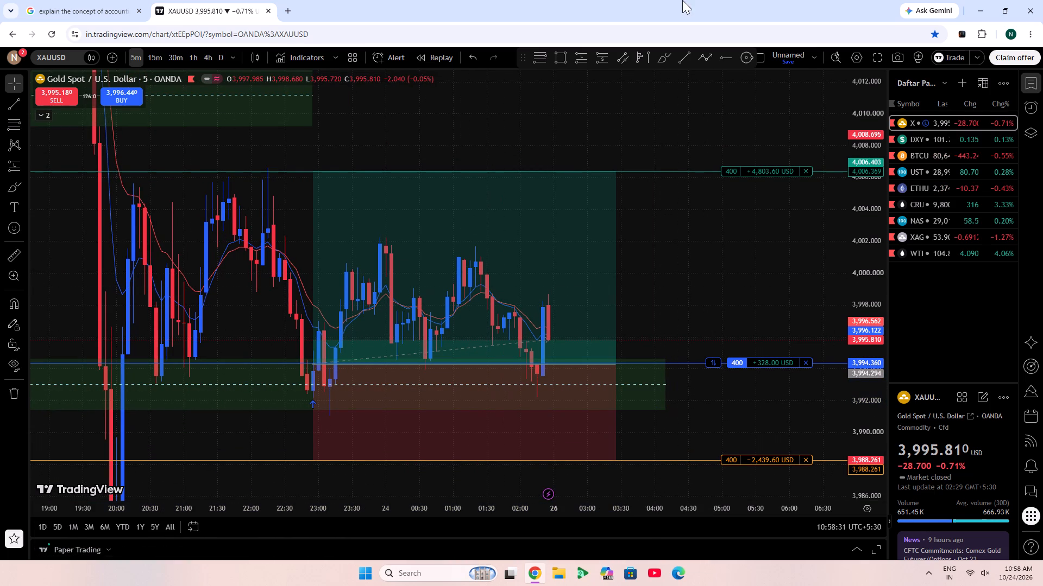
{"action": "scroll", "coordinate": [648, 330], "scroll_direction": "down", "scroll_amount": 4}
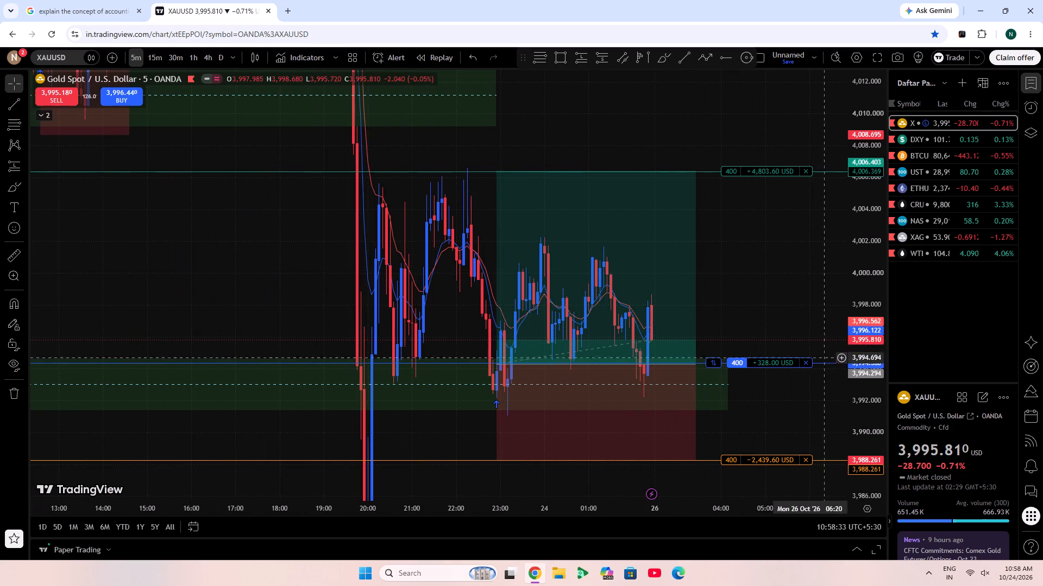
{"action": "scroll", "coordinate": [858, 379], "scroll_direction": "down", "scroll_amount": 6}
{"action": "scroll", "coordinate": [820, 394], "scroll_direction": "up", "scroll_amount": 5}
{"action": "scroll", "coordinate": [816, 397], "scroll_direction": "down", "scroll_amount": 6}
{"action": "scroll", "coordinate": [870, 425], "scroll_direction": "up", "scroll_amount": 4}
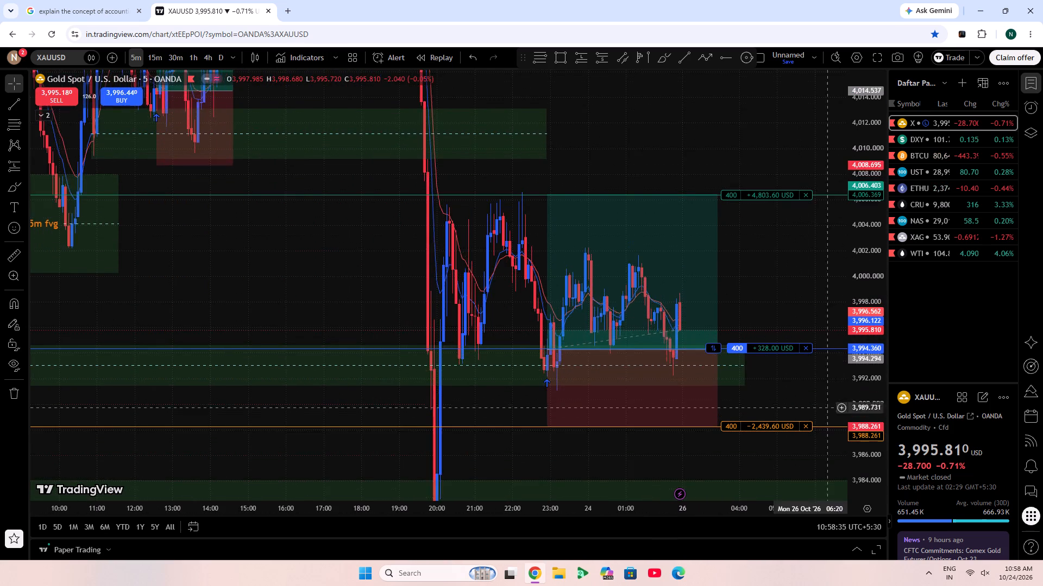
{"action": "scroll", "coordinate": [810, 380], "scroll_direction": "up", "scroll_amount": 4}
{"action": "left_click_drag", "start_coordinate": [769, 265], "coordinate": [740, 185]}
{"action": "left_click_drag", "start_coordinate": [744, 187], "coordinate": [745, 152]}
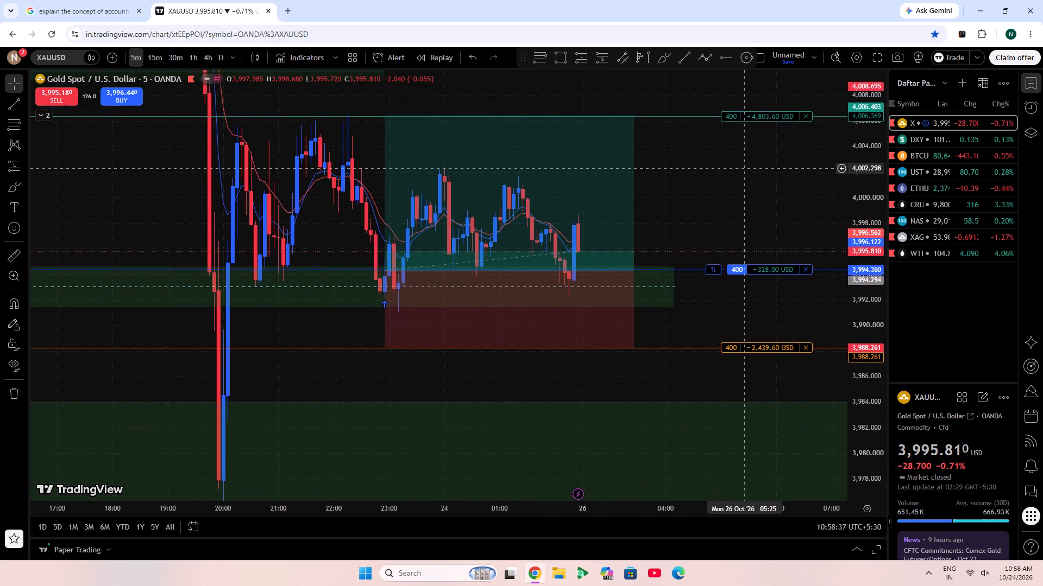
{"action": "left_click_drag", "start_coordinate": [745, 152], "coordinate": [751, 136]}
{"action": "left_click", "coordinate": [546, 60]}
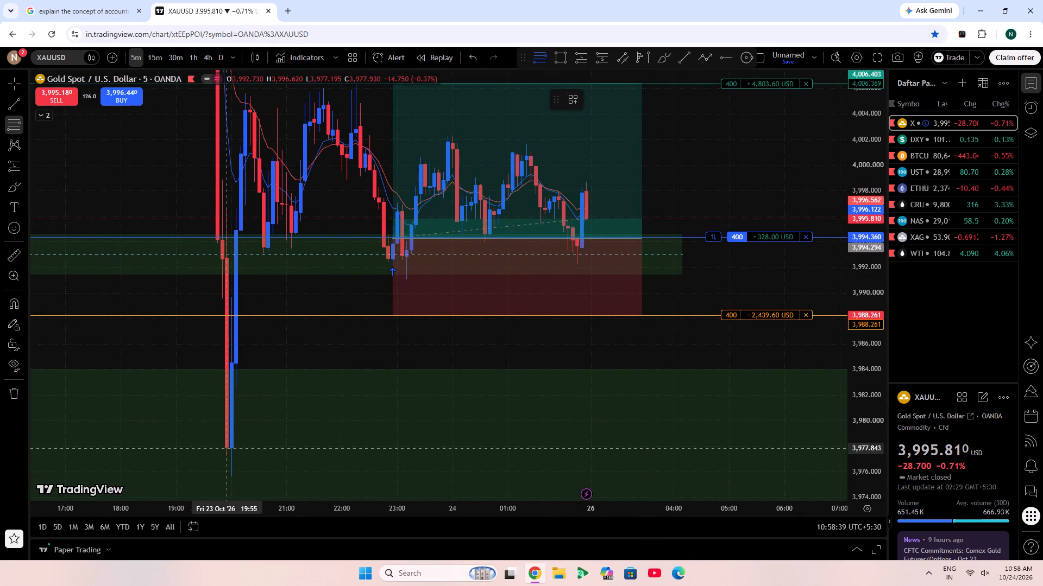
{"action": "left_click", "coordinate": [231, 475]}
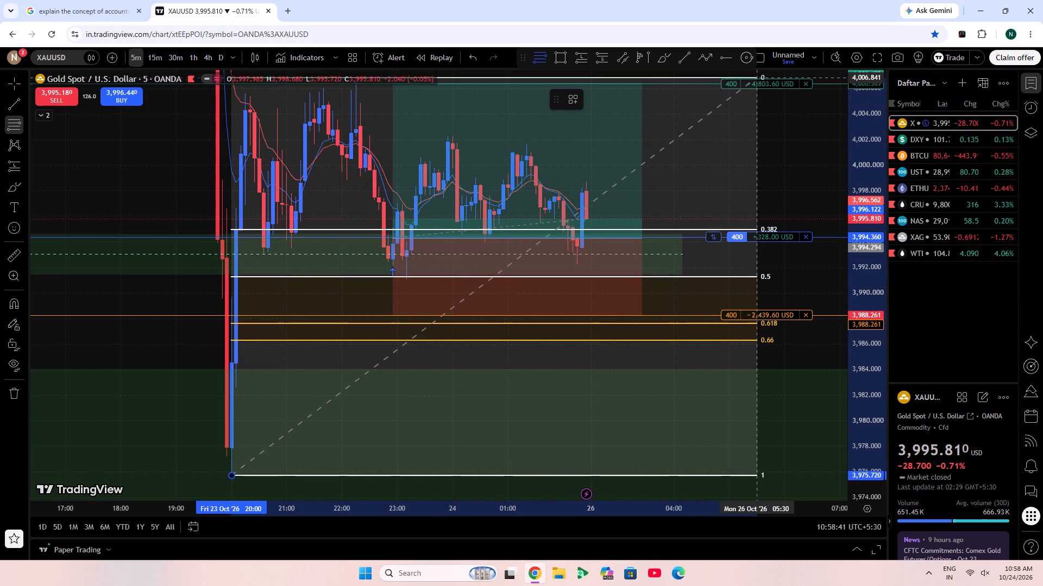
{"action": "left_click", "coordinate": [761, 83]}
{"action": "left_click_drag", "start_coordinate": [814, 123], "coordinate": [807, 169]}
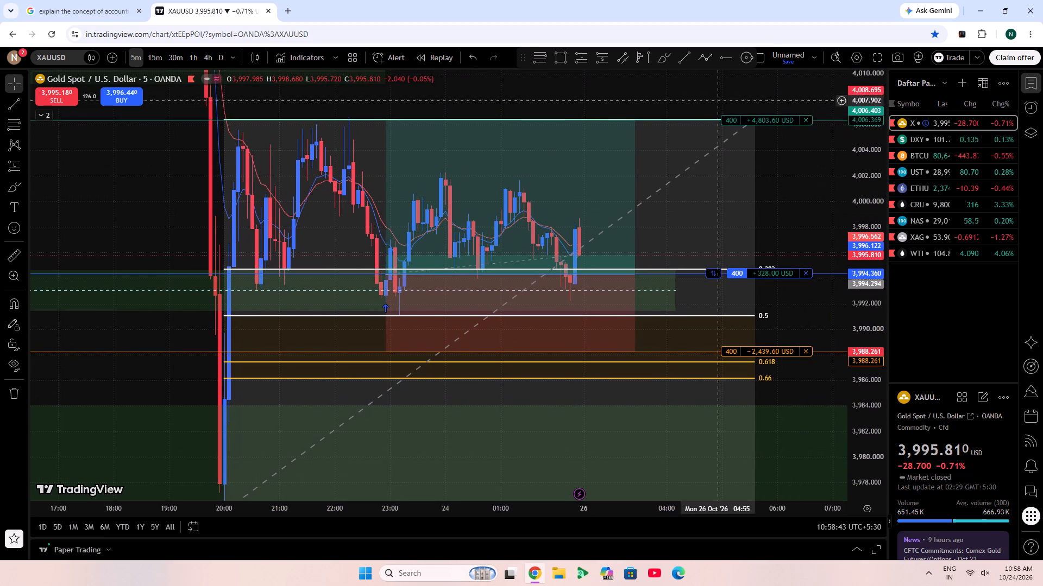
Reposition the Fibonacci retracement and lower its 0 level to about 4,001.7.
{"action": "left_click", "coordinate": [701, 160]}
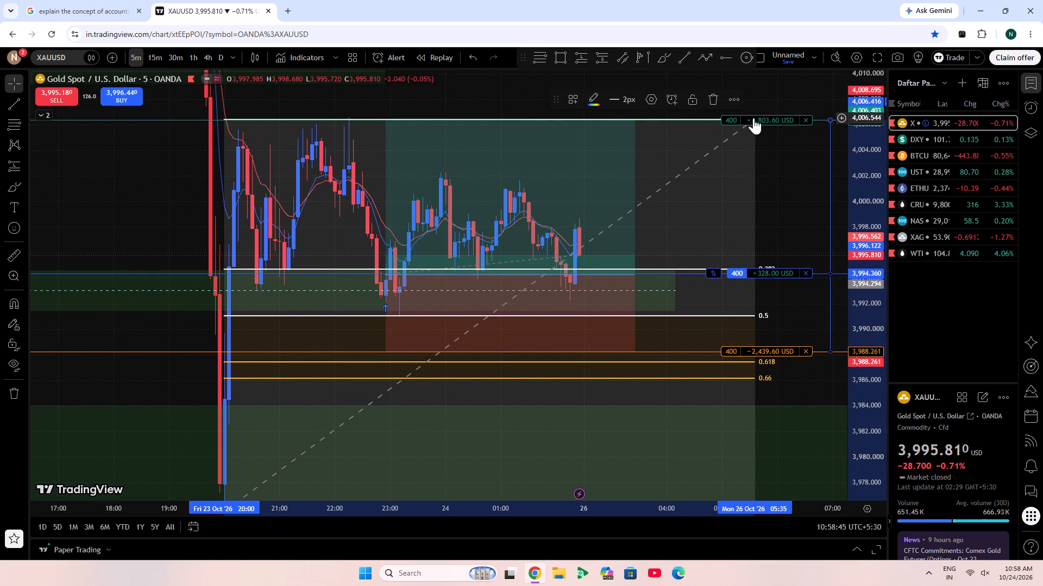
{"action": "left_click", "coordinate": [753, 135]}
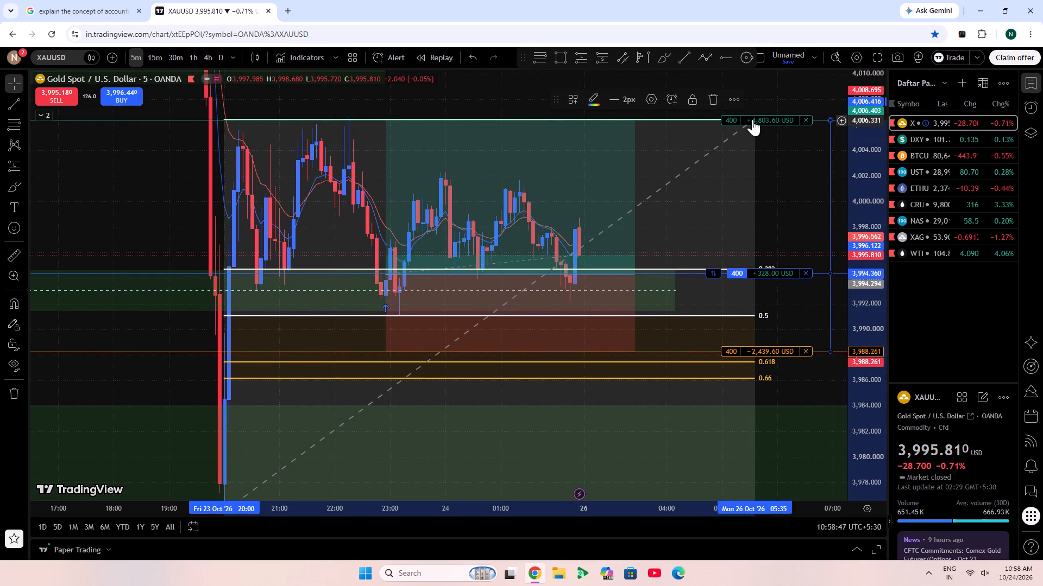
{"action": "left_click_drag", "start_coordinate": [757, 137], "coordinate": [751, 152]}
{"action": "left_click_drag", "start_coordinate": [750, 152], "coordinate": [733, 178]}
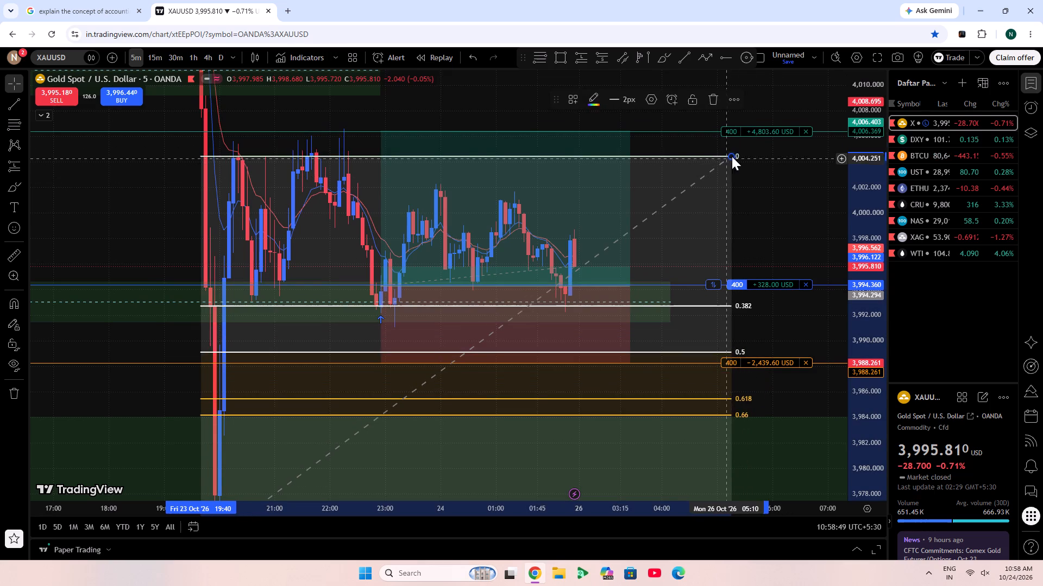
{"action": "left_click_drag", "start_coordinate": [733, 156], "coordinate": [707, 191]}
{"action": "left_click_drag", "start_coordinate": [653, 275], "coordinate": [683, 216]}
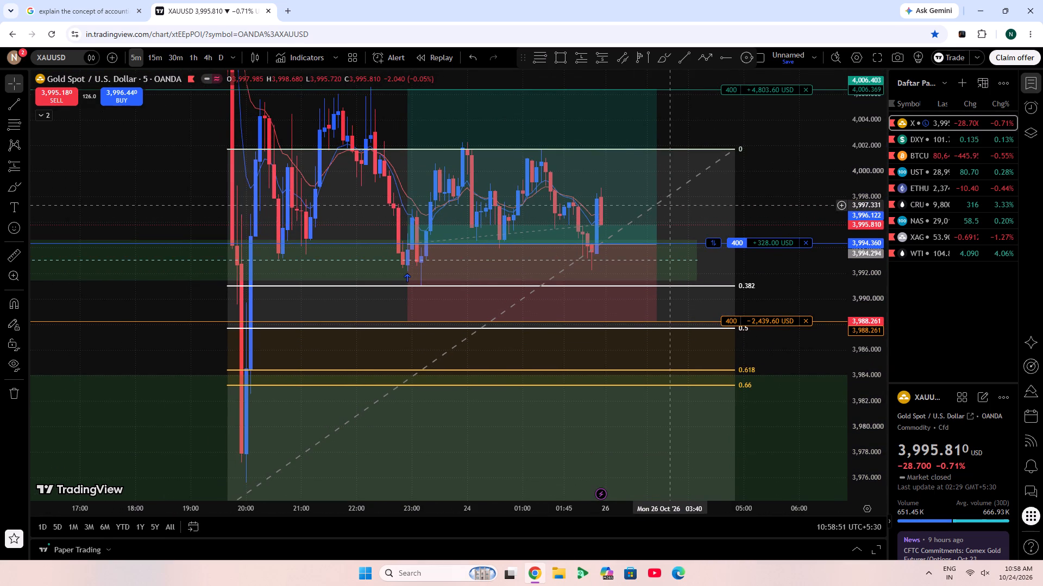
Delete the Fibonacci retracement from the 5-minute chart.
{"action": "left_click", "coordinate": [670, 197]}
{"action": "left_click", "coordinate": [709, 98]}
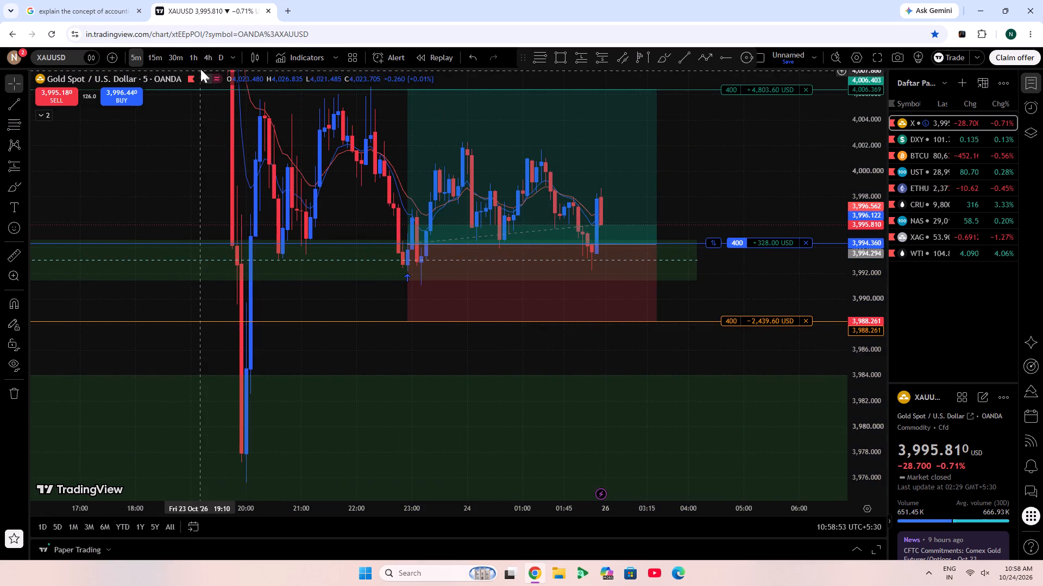
Switch to the 15-minute timeframe and draw a Fibonacci retracement from the 23 October 19:45 low at 3,975.568 up to 4,006.500.
{"action": "left_click", "coordinate": [162, 54]}
{"action": "double_click", "coordinate": [876, 279]}
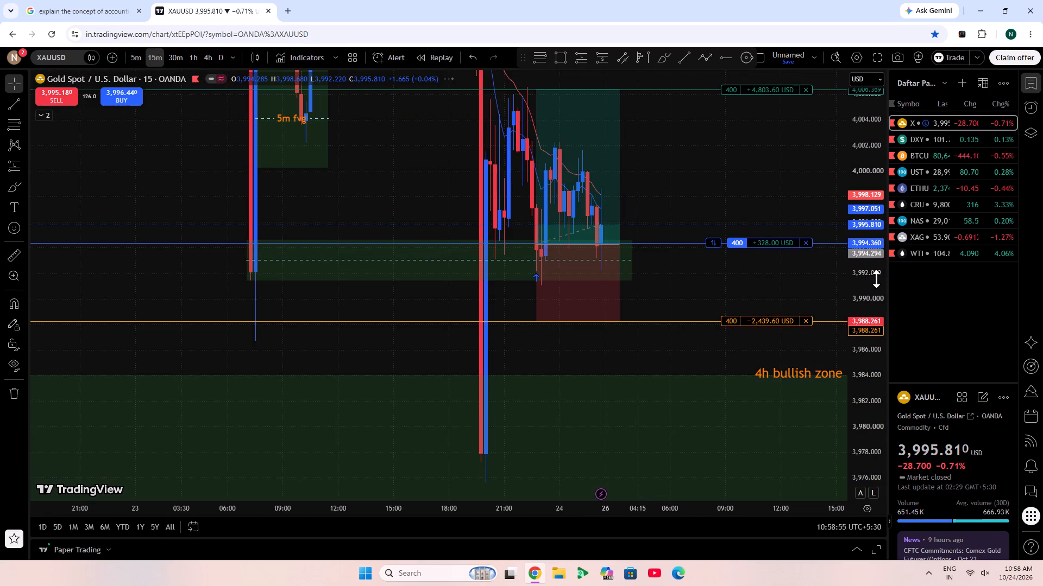
{"action": "scroll", "coordinate": [543, 378], "scroll_direction": "up", "scroll_amount": 5}
{"action": "left_click_drag", "start_coordinate": [529, 169], "coordinate": [769, 217]}
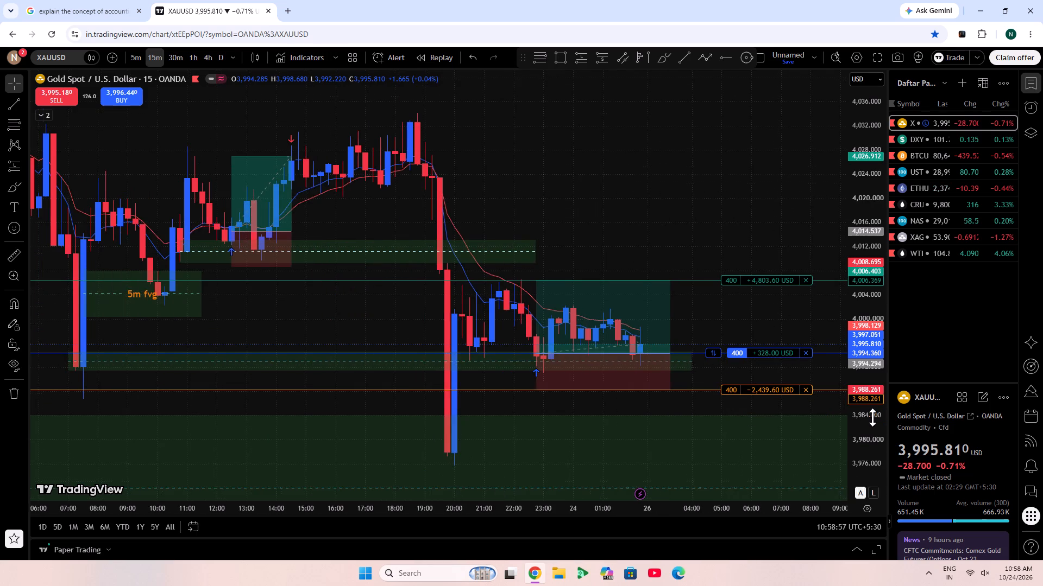
{"action": "scroll", "coordinate": [872, 417], "scroll_direction": "up", "scroll_amount": 2}
{"action": "scroll", "coordinate": [676, 358], "scroll_direction": "up", "scroll_amount": 1}
{"action": "left_click_drag", "start_coordinate": [629, 233], "coordinate": [544, 86]}
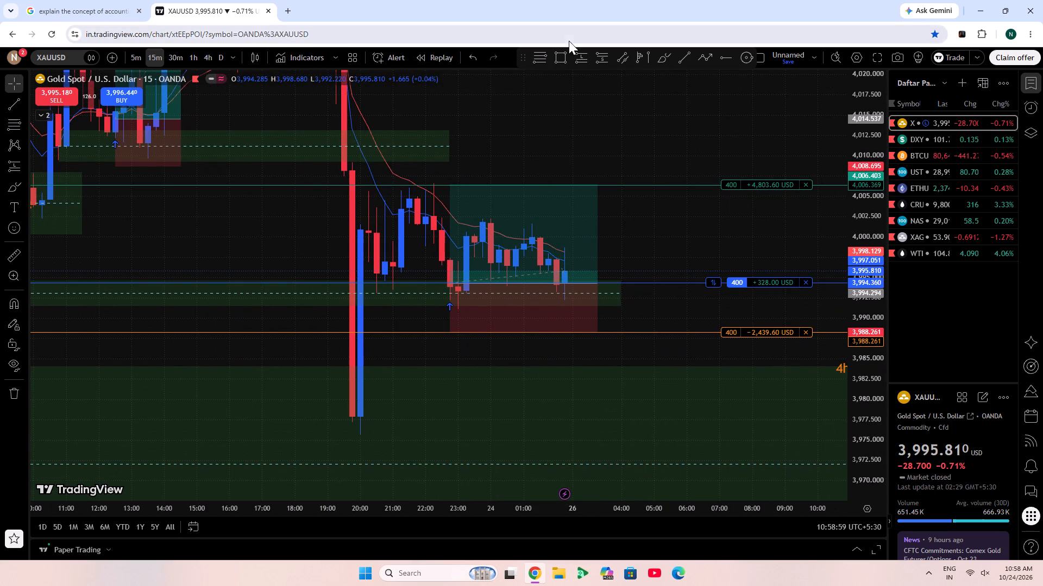
{"action": "left_click", "coordinate": [542, 53]}
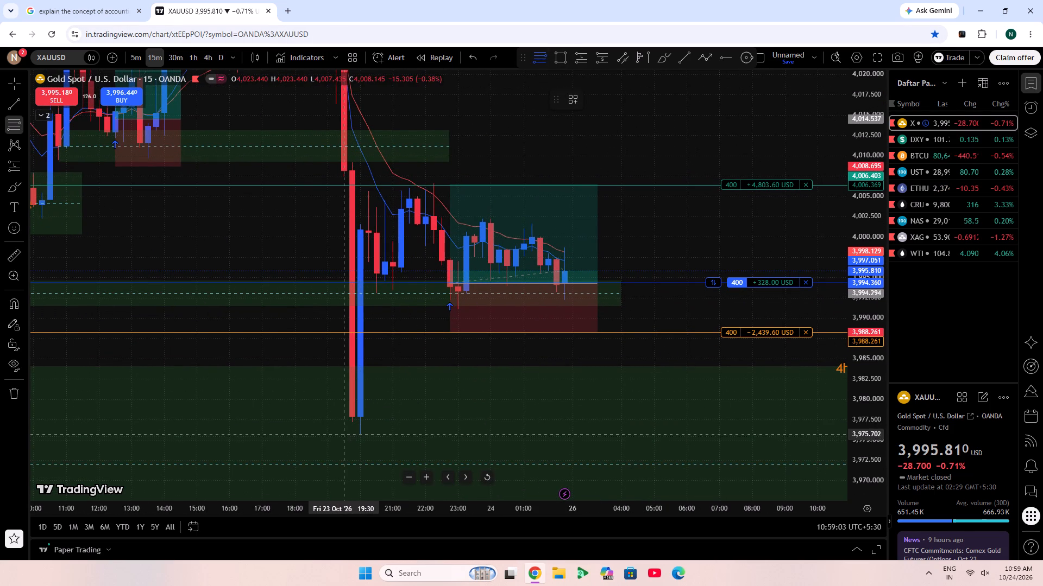
{"action": "left_click", "coordinate": [348, 435]}
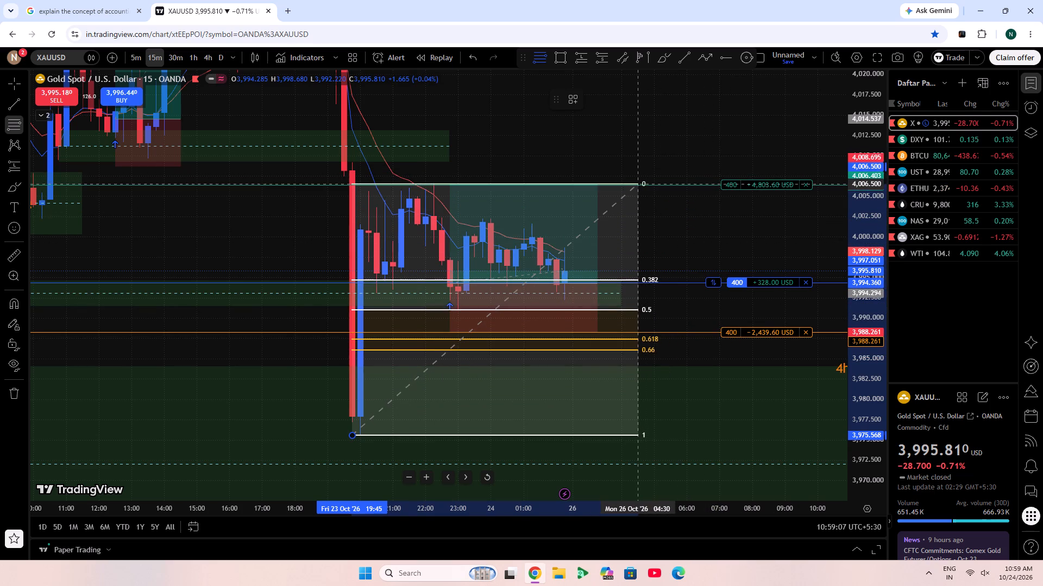
{"action": "left_click", "coordinate": [640, 183]}
{"action": "left_click", "coordinate": [660, 166]}
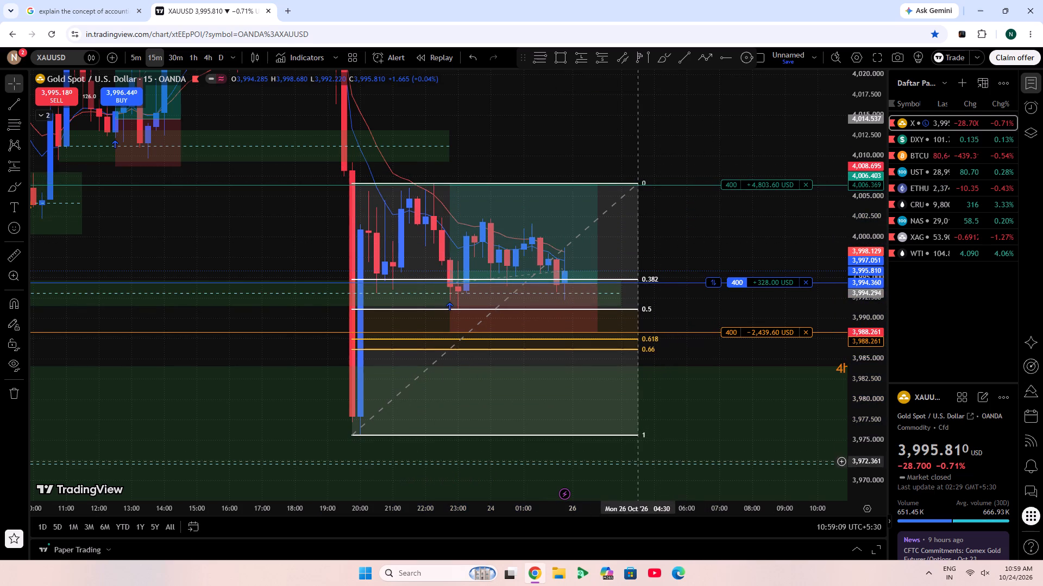
Examine the 4h bullish zone below the retracement and the wider 15-minute price decline since 21 October.
{"action": "left_click_drag", "start_coordinate": [747, 243], "coordinate": [684, 230]}
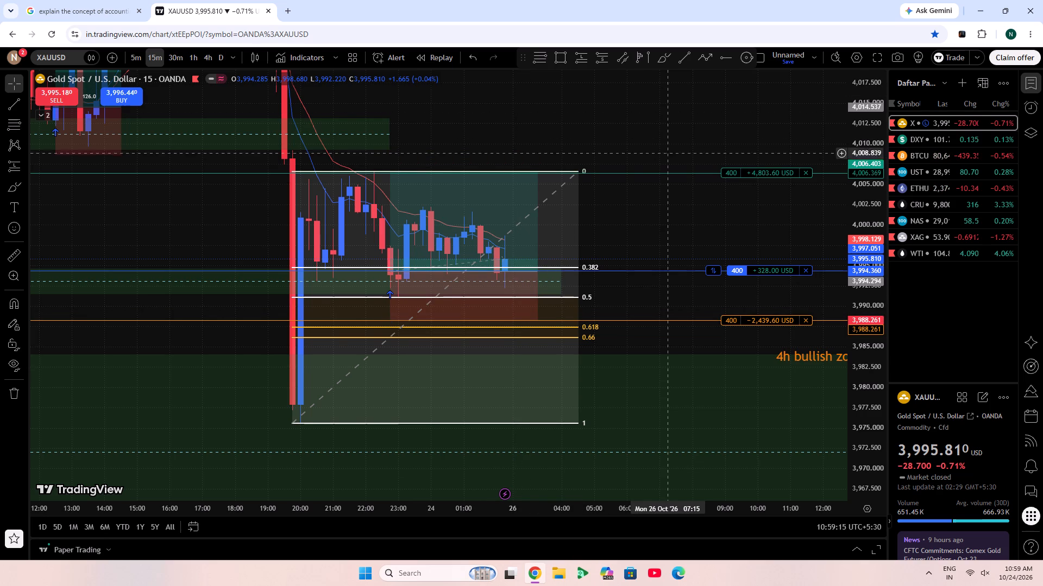
{"action": "left_click_drag", "start_coordinate": [692, 305], "coordinate": [481, 221]}
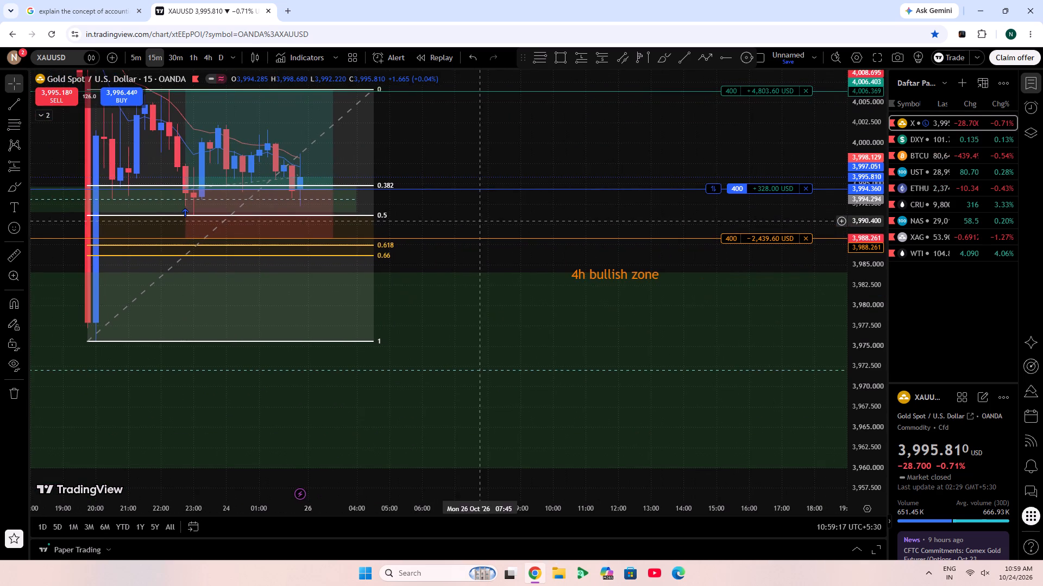
{"action": "scroll", "coordinate": [824, 446], "scroll_direction": "down", "scroll_amount": 6}
{"action": "double_click", "coordinate": [871, 423]}
{"action": "scroll", "coordinate": [668, 409], "scroll_direction": "down", "scroll_amount": 14}
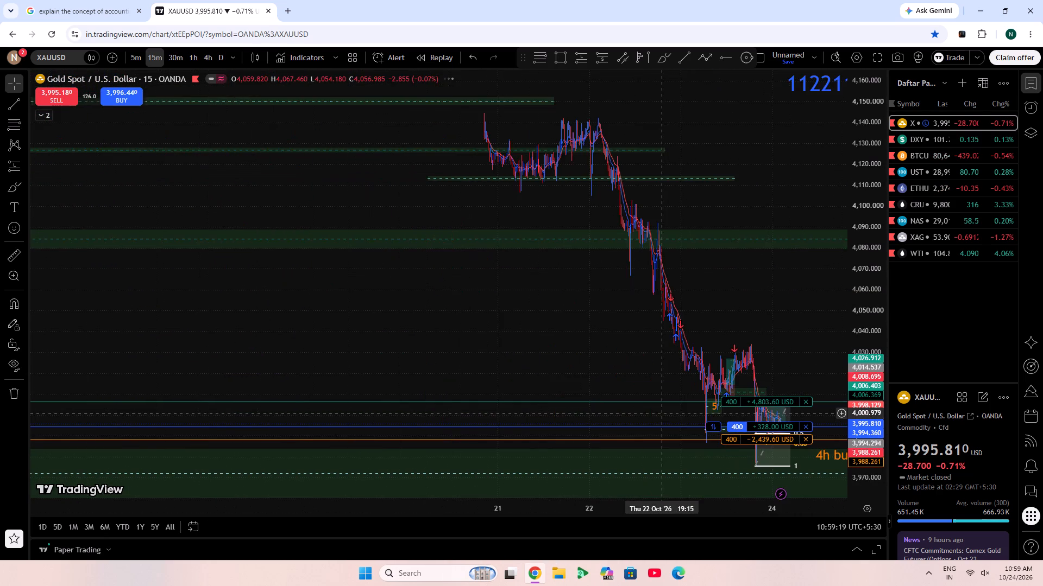
{"action": "scroll", "coordinate": [772, 348], "scroll_direction": "up", "scroll_amount": 9}
Switch the chart to the daily timeframe and bring the recent candles into closer view.
{"action": "left_click", "coordinate": [216, 58]}
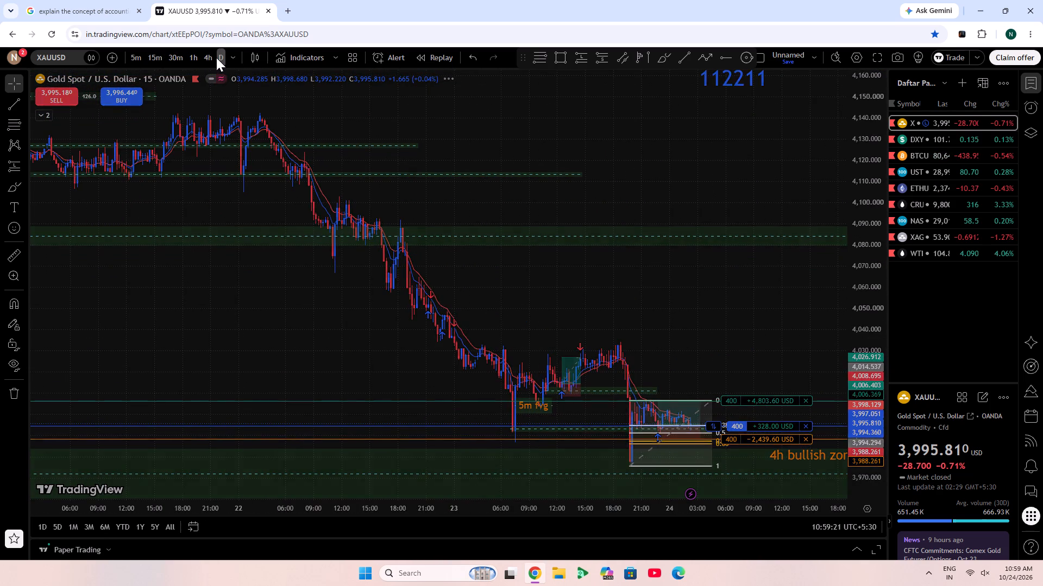
{"action": "scroll", "coordinate": [485, 283], "scroll_direction": "up", "scroll_amount": 10}
{"action": "left_click_drag", "start_coordinate": [505, 281], "coordinate": [520, 281]}
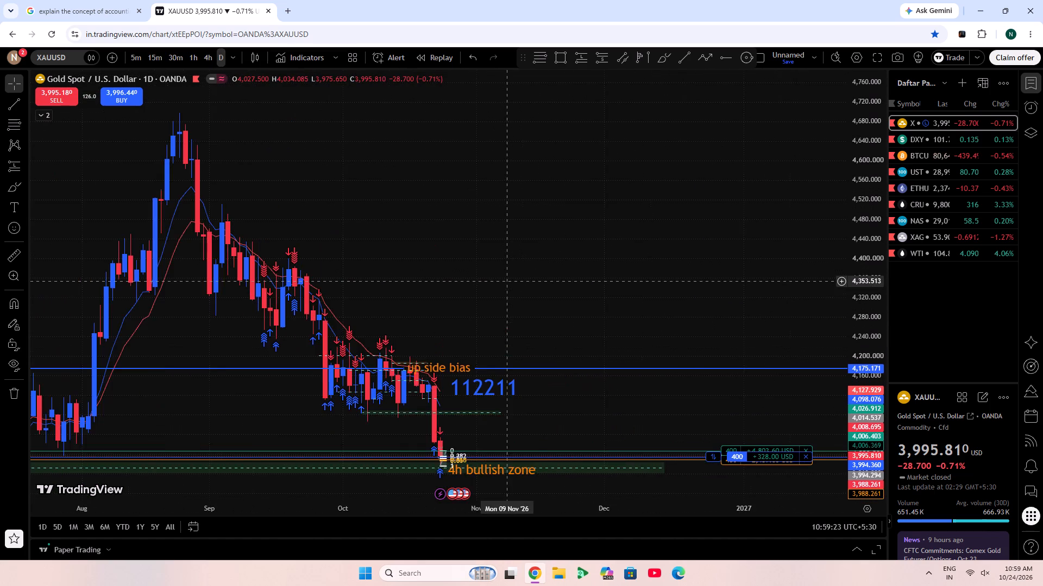
{"action": "left_click_drag", "start_coordinate": [520, 281], "coordinate": [786, 239]}
Hide all drawings on the chart.
{"action": "left_click", "coordinate": [16, 359]}
Examine the daily decline into October and compare the position's price levels with the earlier June to August lows.
{"action": "scroll", "coordinate": [576, 298], "scroll_direction": "up", "scroll_amount": 6}
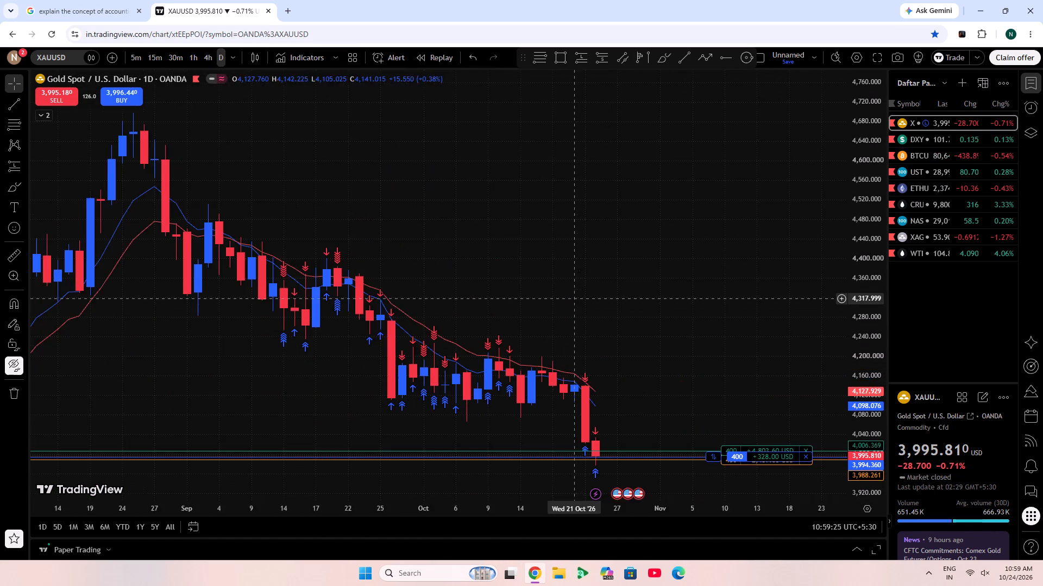
{"action": "left_click_drag", "start_coordinate": [583, 297], "coordinate": [751, 148]}
{"action": "left_click_drag", "start_coordinate": [858, 373], "coordinate": [859, 321]}
{"action": "left_click_drag", "start_coordinate": [795, 358], "coordinate": [581, 138]}
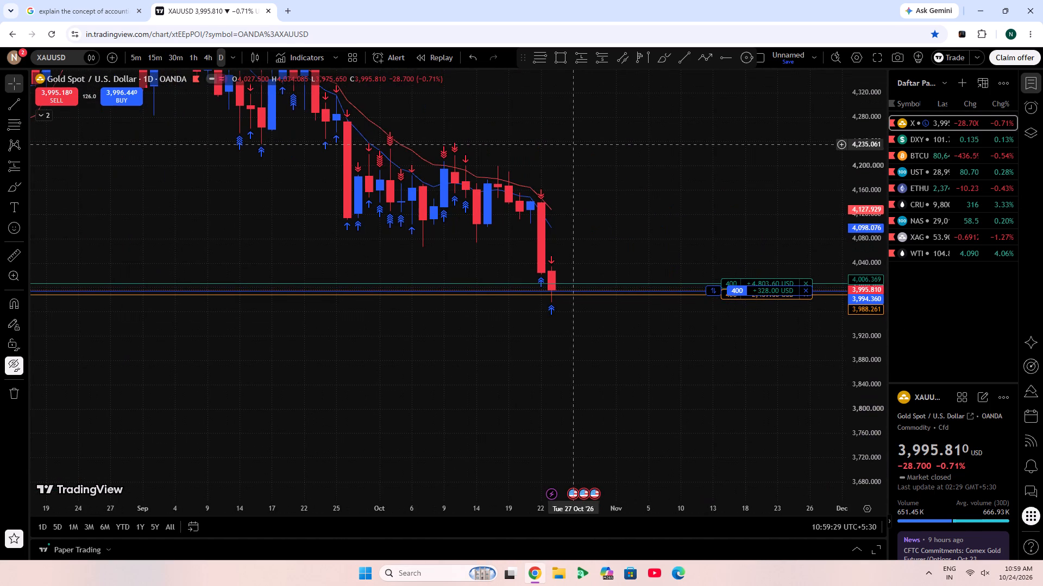
{"action": "left_click_drag", "start_coordinate": [577, 145], "coordinate": [677, 147]}
{"action": "scroll", "coordinate": [678, 187], "scroll_direction": "down", "scroll_amount": 4}
{"action": "left_click_drag", "start_coordinate": [764, 188], "coordinate": [670, 202]}
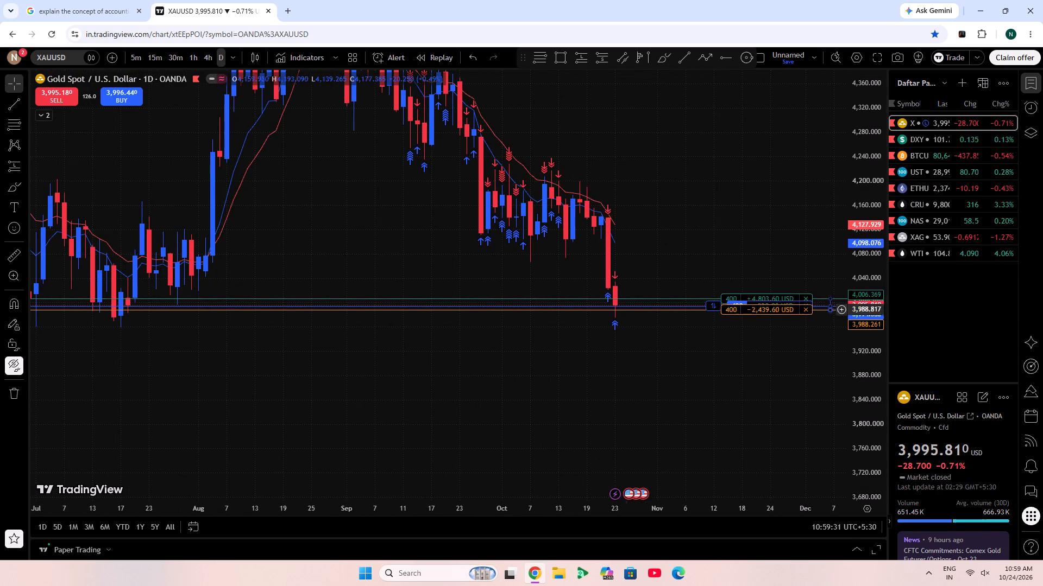
{"action": "scroll", "coordinate": [432, 333], "scroll_direction": "down", "scroll_amount": 2}
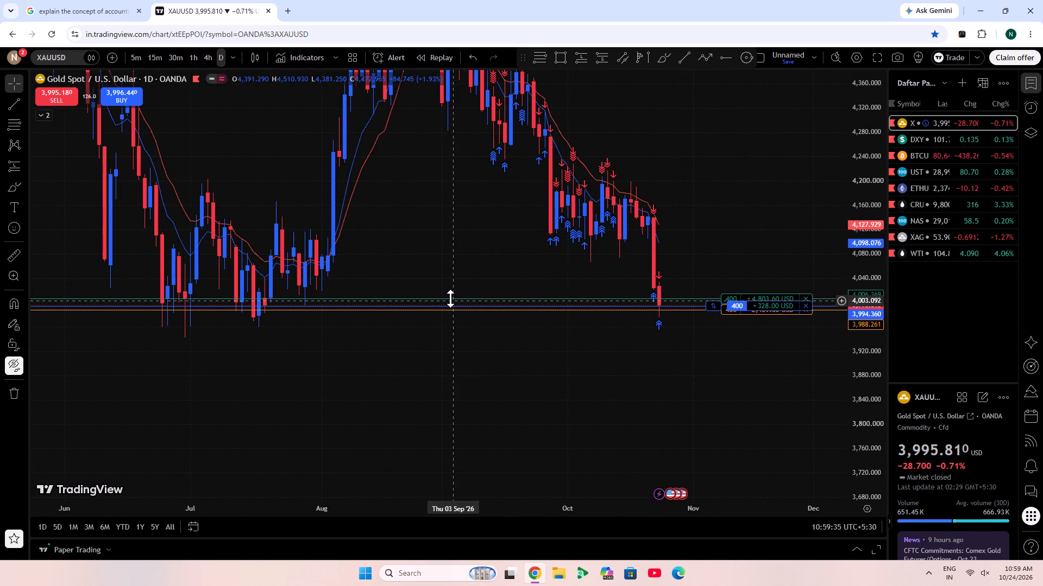
{"action": "left_click_drag", "start_coordinate": [470, 355], "coordinate": [346, 346]}
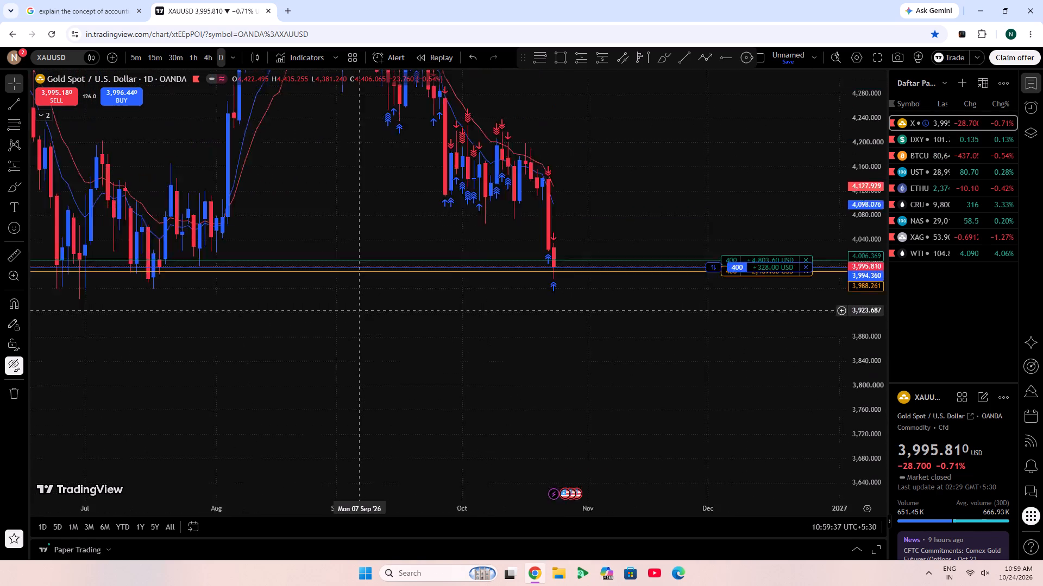
{"action": "left_click_drag", "start_coordinate": [346, 346], "coordinate": [337, 412]}
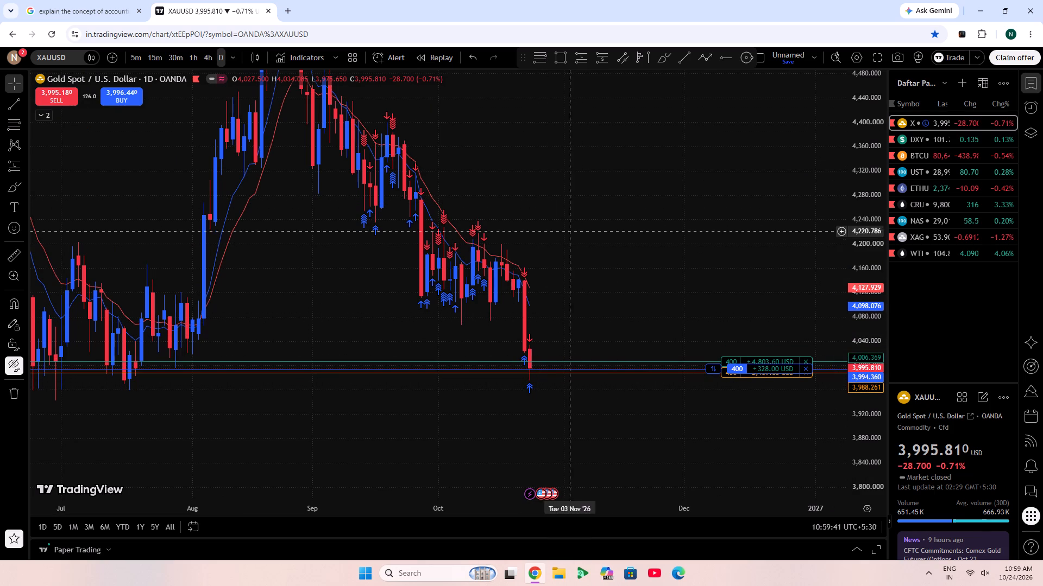
{"action": "left_click_drag", "start_coordinate": [611, 221], "coordinate": [678, 324]}
Switch the chart to the 4-hour timeframe and examine the price swings from the August rally through the October decline.
{"action": "left_click", "coordinate": [212, 54]}
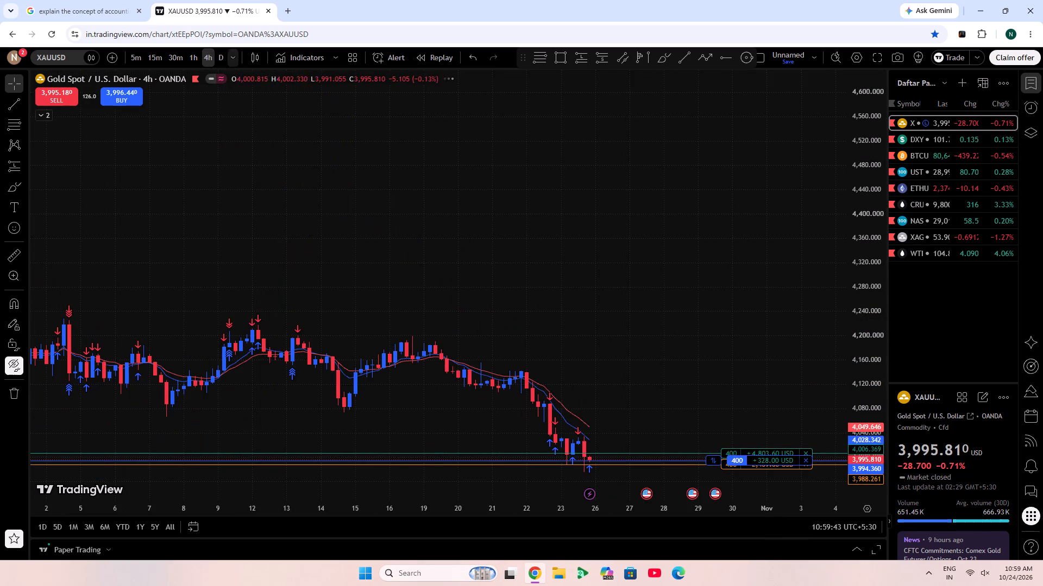
{"action": "scroll", "coordinate": [451, 225], "scroll_direction": "down", "scroll_amount": 8}
{"action": "left_click_drag", "start_coordinate": [631, 241], "coordinate": [366, 99]}
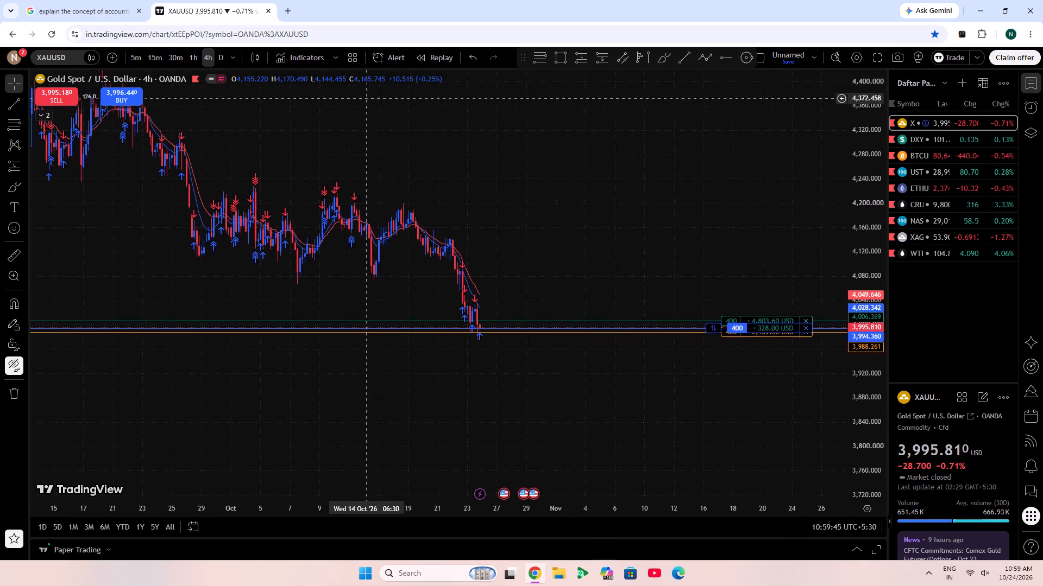
{"action": "left_click_drag", "start_coordinate": [366, 99], "coordinate": [431, 163]}
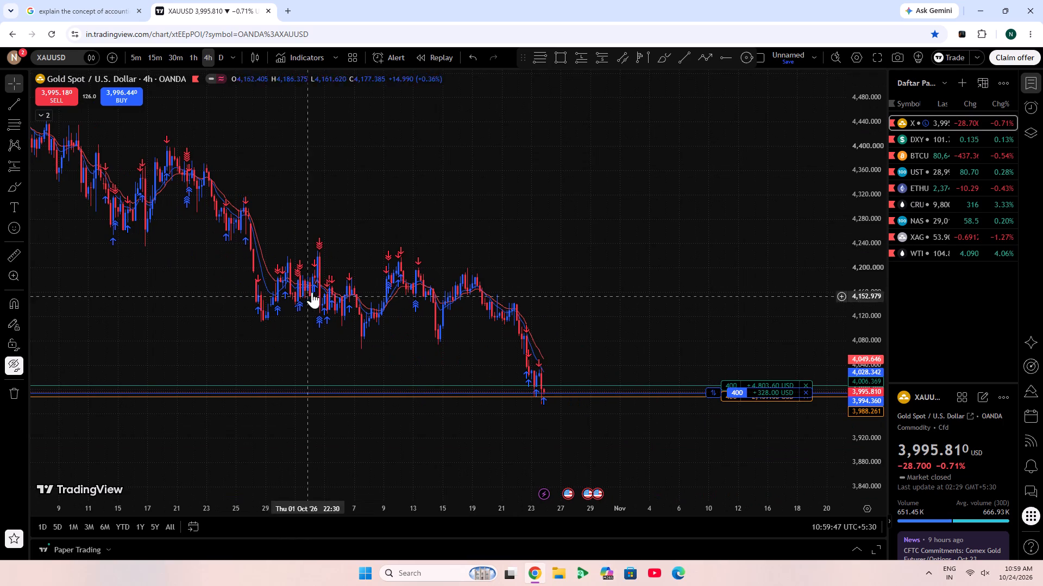
{"action": "scroll", "coordinate": [428, 232], "scroll_direction": "down", "scroll_amount": 4}
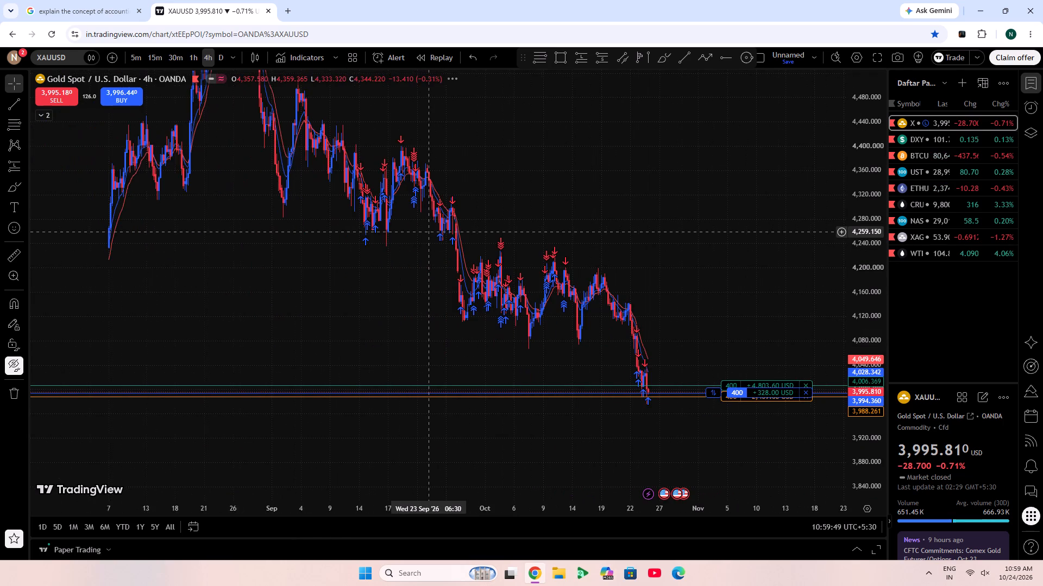
{"action": "left_click_drag", "start_coordinate": [530, 170], "coordinate": [654, 320]}
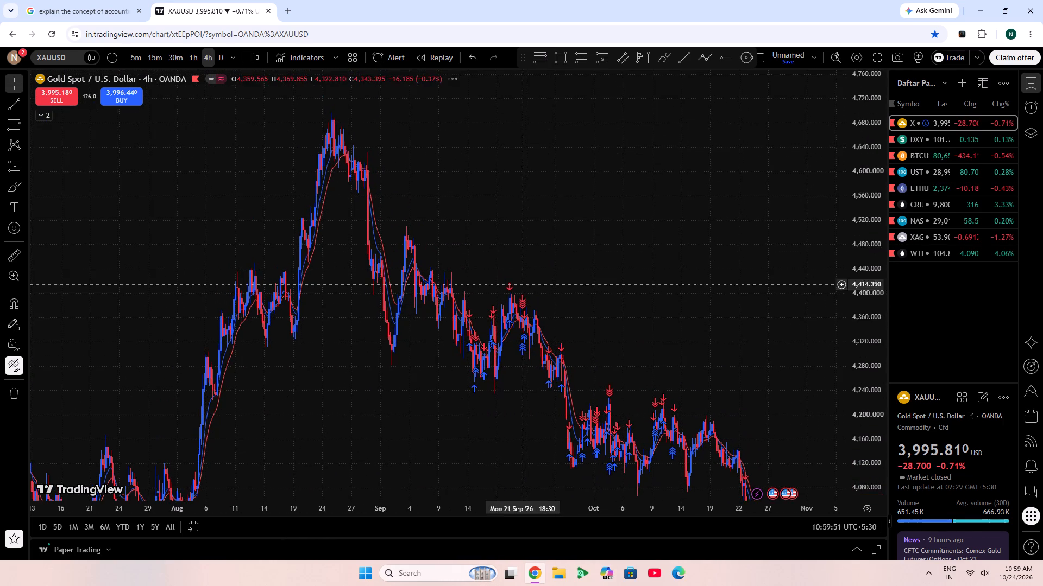
{"action": "left_click_drag", "start_coordinate": [559, 298], "coordinate": [500, 189]}
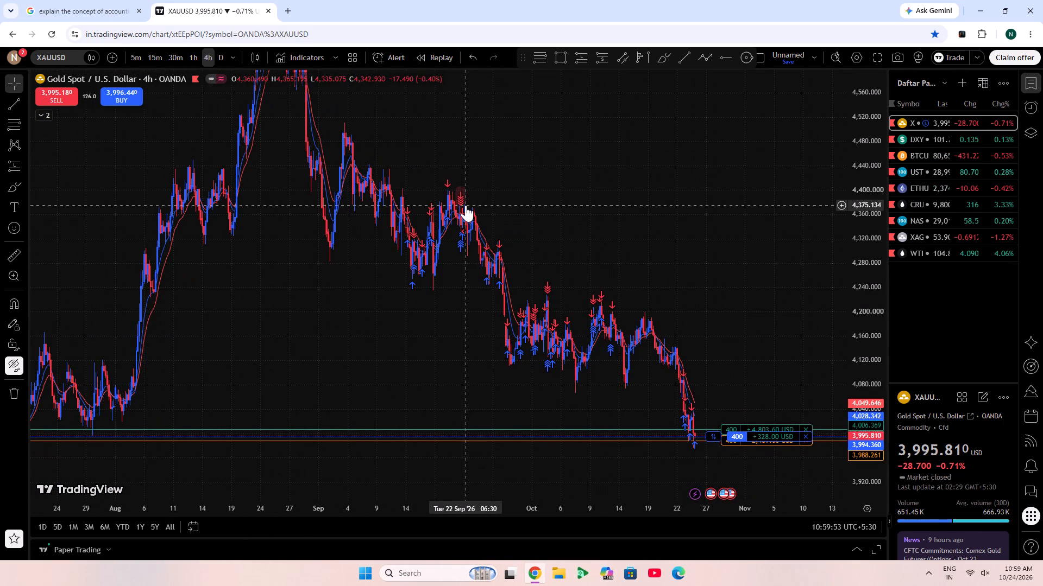
{"action": "left_click_drag", "start_coordinate": [605, 232], "coordinate": [579, 319]}
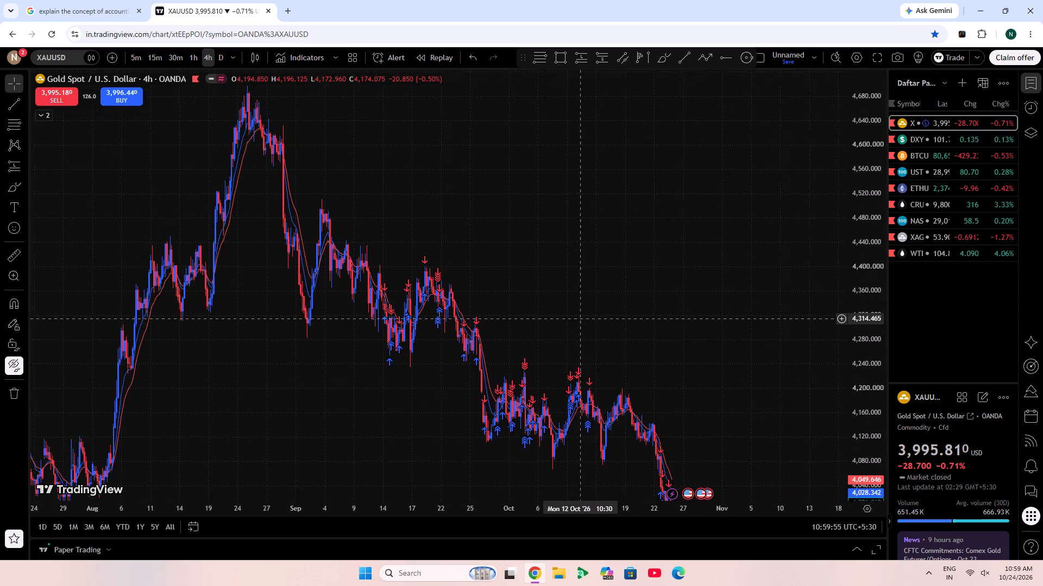
{"action": "left_click_drag", "start_coordinate": [579, 319], "coordinate": [571, 323]}
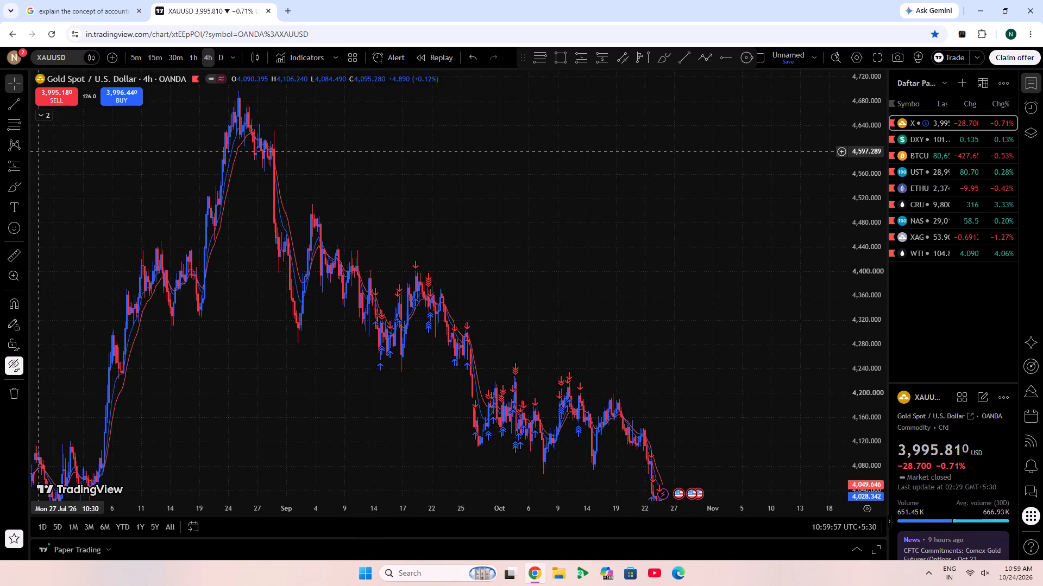
Switch to the 1-hour timeframe, reset the price scale and examine the recent candles around the open position's levels.
{"action": "left_click_drag", "start_coordinate": [193, 58], "coordinate": [187, 62]}
{"action": "scroll", "coordinate": [510, 343], "scroll_direction": "down", "scroll_amount": 5}
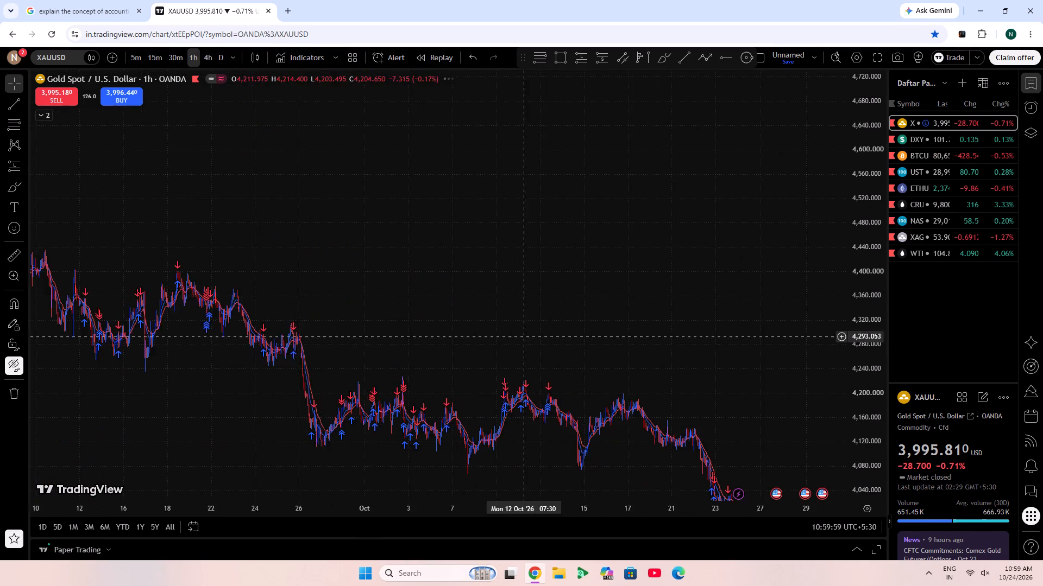
{"action": "scroll", "coordinate": [538, 335], "scroll_direction": "down", "scroll_amount": 4}
{"action": "left_click_drag", "start_coordinate": [671, 322], "coordinate": [525, 177]}
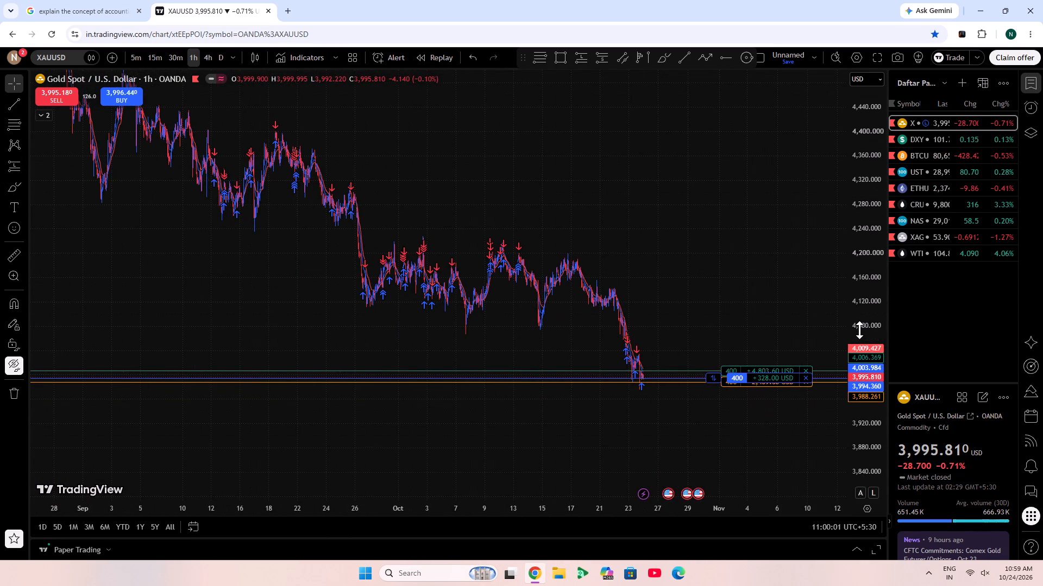
{"action": "double_click", "coordinate": [859, 330]}
{"action": "scroll", "coordinate": [642, 399], "scroll_direction": "up", "scroll_amount": 11}
{"action": "left_click_drag", "start_coordinate": [491, 299], "coordinate": [833, 239]}
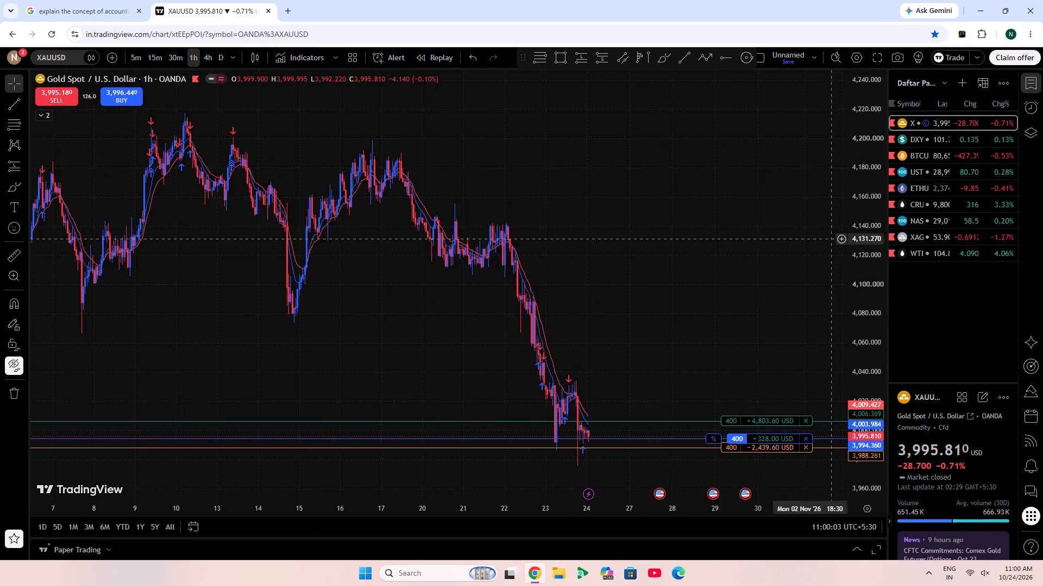
{"action": "scroll", "coordinate": [464, 286], "scroll_direction": "up", "scroll_amount": 9}
{"action": "left_click_drag", "start_coordinate": [340, 275], "coordinate": [755, 309]}
{"action": "scroll", "coordinate": [658, 317], "scroll_direction": "up", "scroll_amount": 6}
{"action": "left_click_drag", "start_coordinate": [645, 319], "coordinate": [562, 301]}
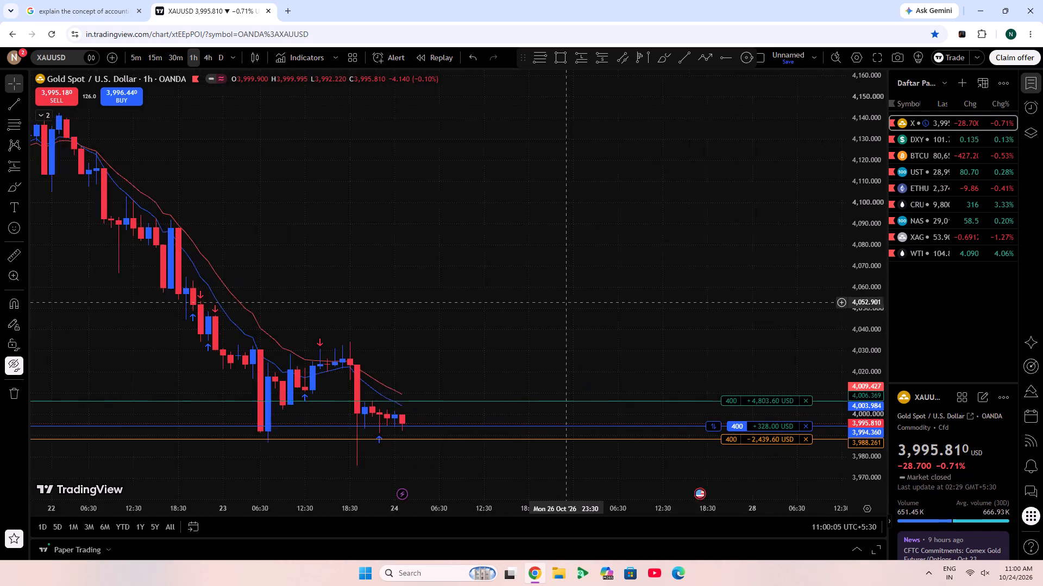
{"action": "left_click_drag", "start_coordinate": [562, 301], "coordinate": [460, 277]}
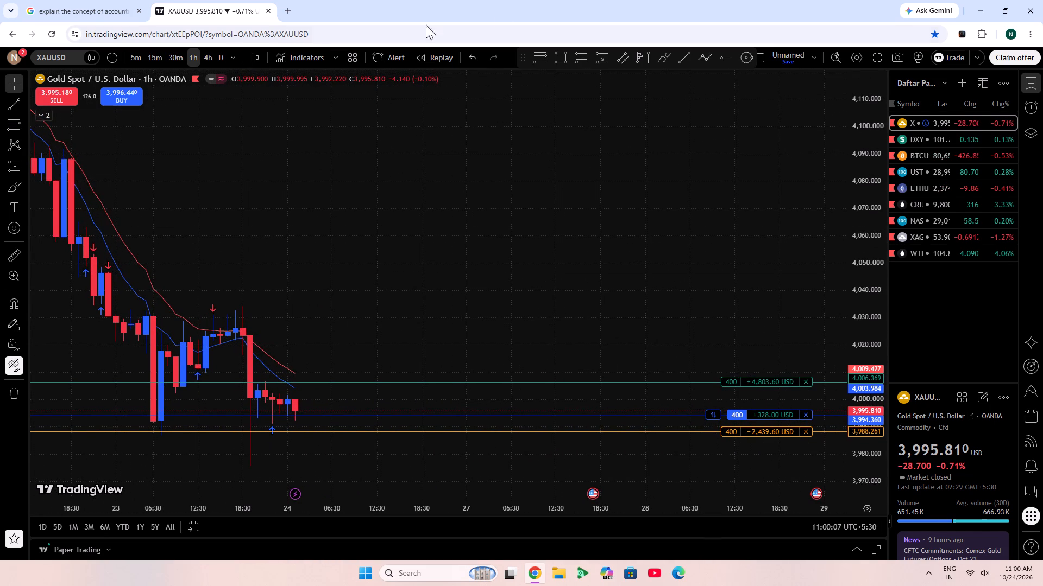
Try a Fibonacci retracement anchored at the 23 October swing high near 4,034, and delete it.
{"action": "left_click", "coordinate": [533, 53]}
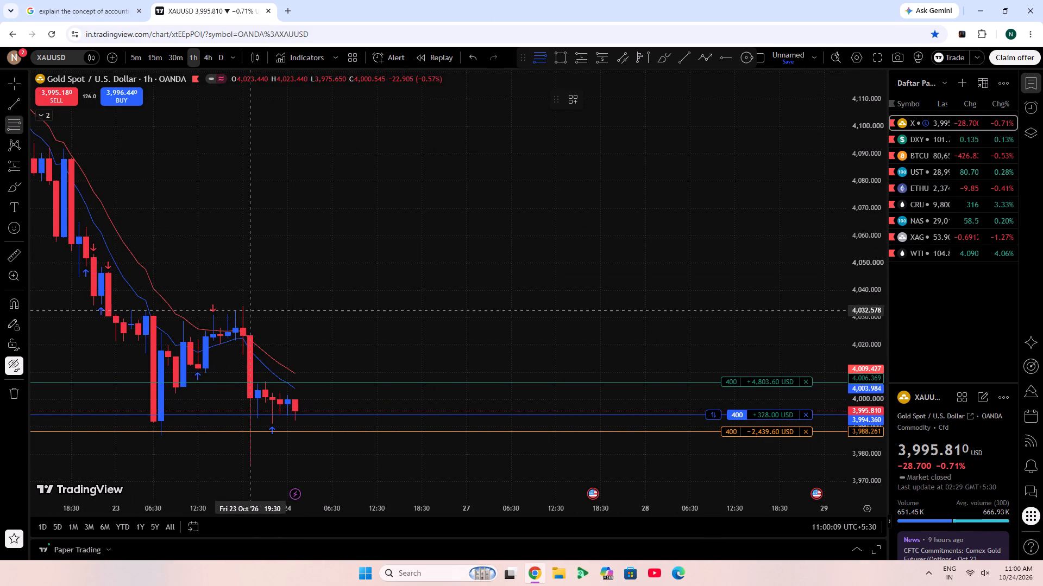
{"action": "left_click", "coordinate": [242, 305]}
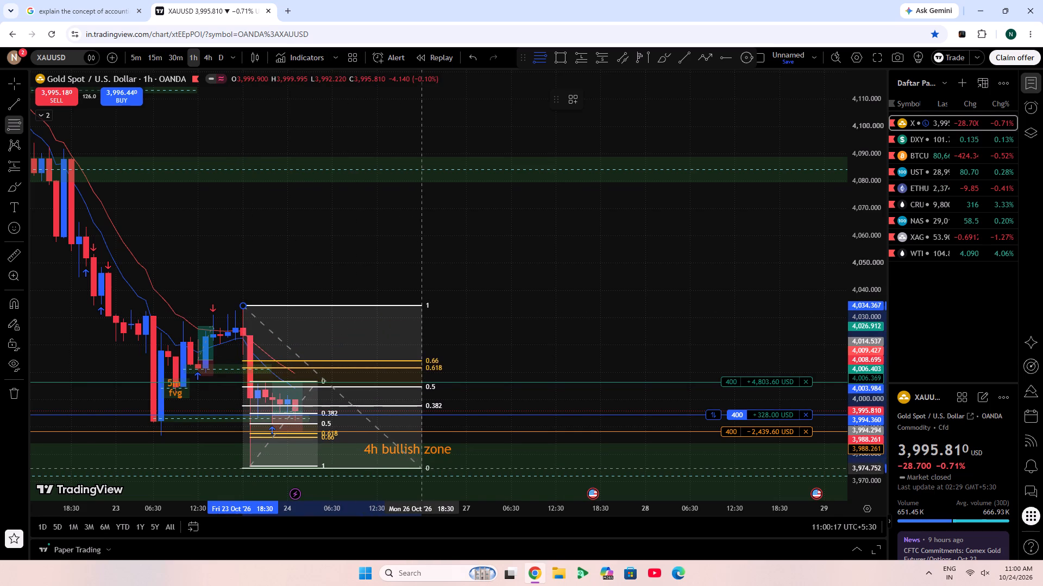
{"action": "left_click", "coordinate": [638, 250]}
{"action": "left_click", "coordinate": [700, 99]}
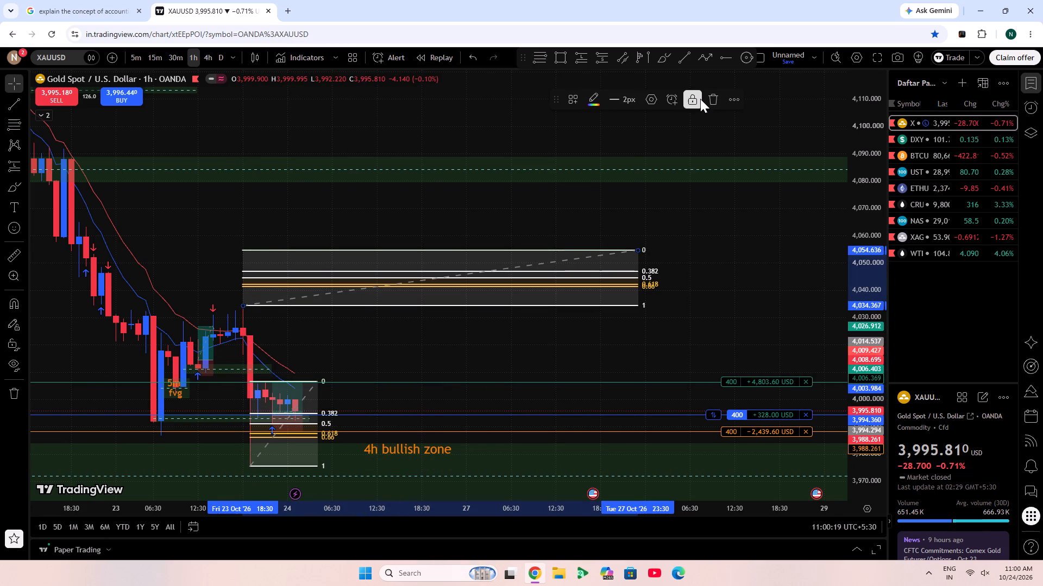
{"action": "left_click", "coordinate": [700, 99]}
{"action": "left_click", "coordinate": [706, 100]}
Switch the chart down through the 30-minute to the 15-minute timeframe, with the recent candles and zones in view.
{"action": "left_click_drag", "start_coordinate": [494, 202], "coordinate": [769, 195]}
{"action": "scroll", "coordinate": [678, 305], "scroll_direction": "down", "scroll_amount": 5}
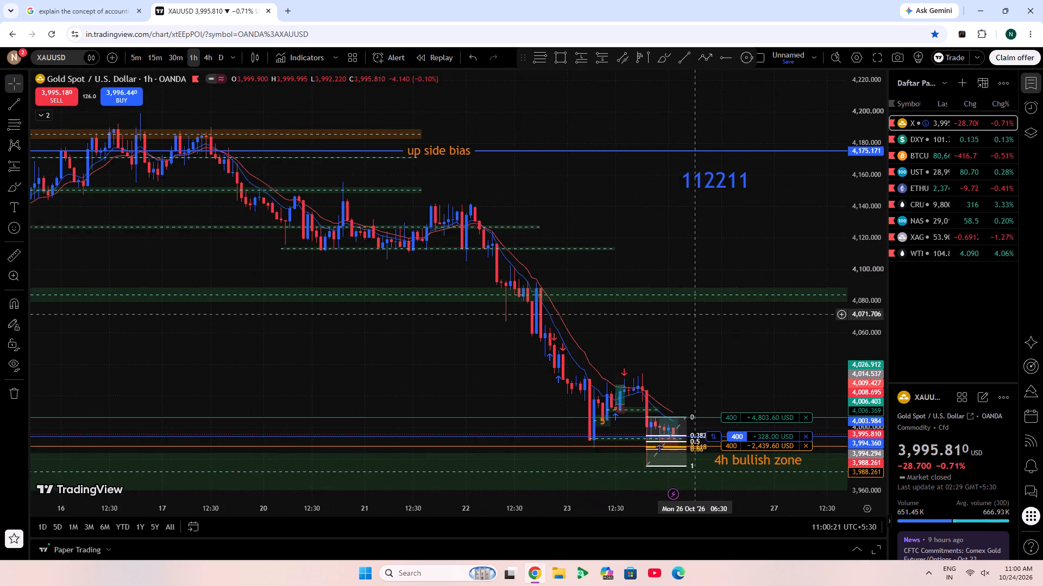
{"action": "left_click_drag", "start_coordinate": [733, 331], "coordinate": [497, 184]}
{"action": "left_click", "coordinate": [178, 52]}
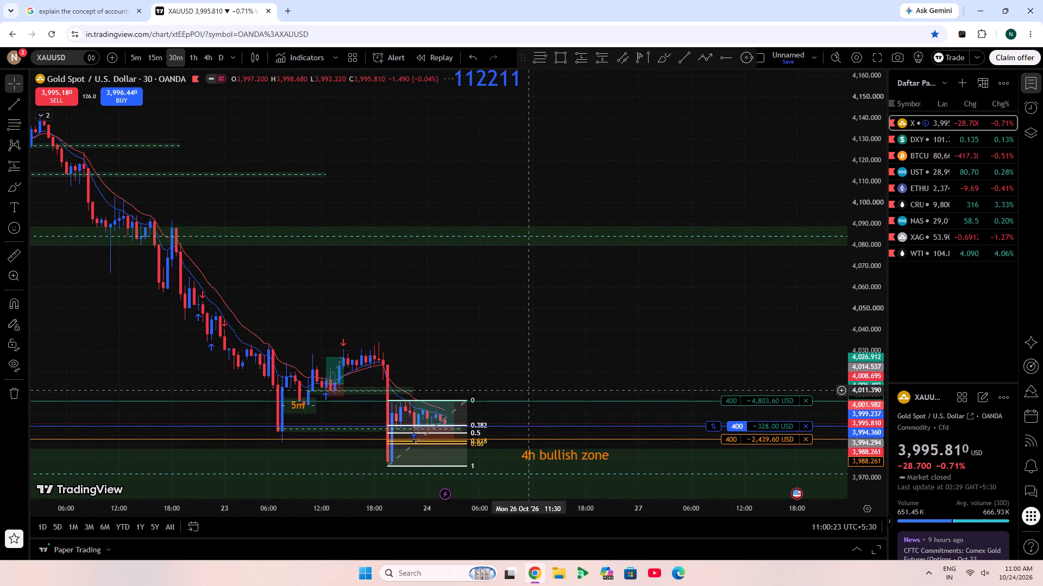
{"action": "scroll", "coordinate": [676, 468], "scroll_direction": "down", "scroll_amount": 4}
{"action": "left_click", "coordinate": [146, 59]}
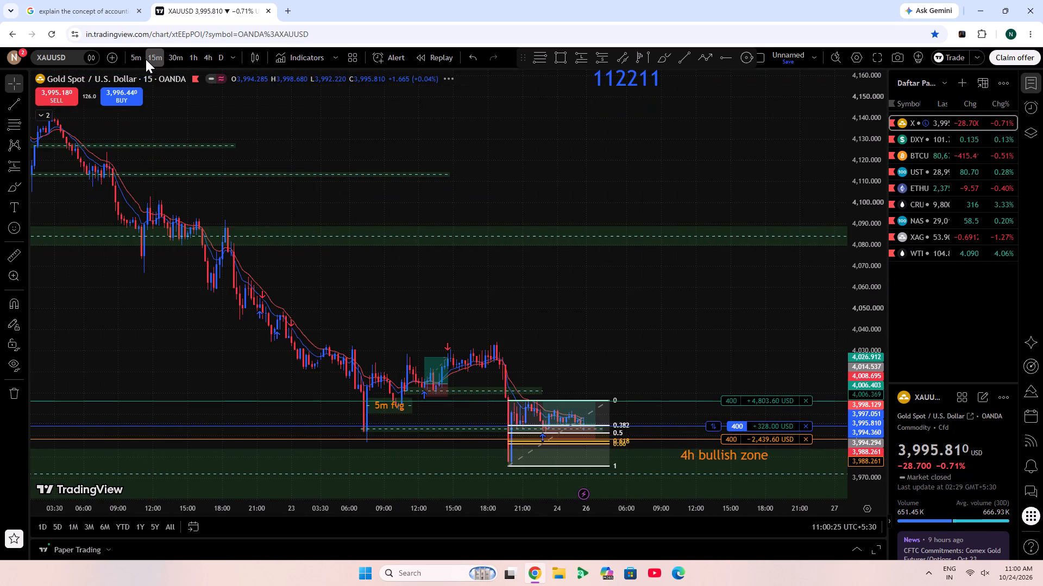
{"action": "left_click_drag", "start_coordinate": [670, 365], "coordinate": [433, 181]}
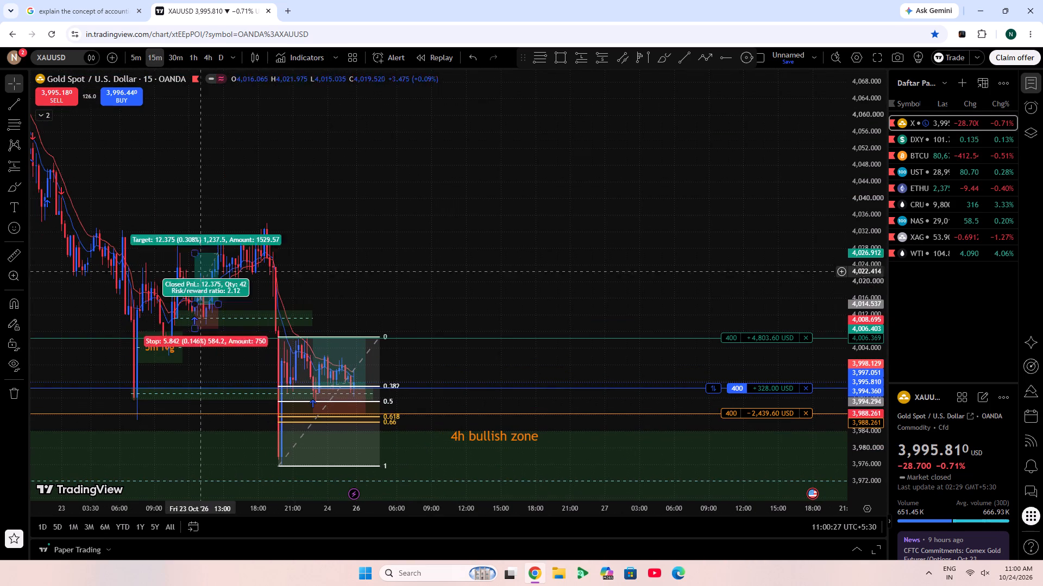
Delete the closed long-position drawing, the unlabelled green zone beneath it and the 5m fvg zone on the 23 October candles.
{"action": "left_click", "coordinate": [206, 282]}
{"action": "left_click", "coordinate": [744, 108]}
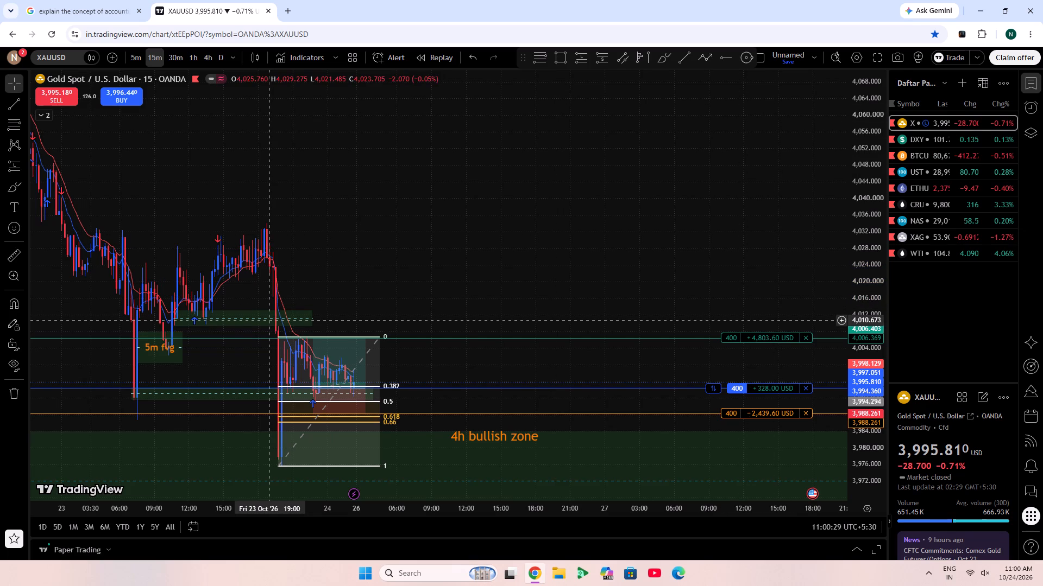
{"action": "left_click", "coordinate": [268, 320]}
{"action": "left_click", "coordinate": [256, 320]}
{"action": "left_click", "coordinate": [246, 319]}
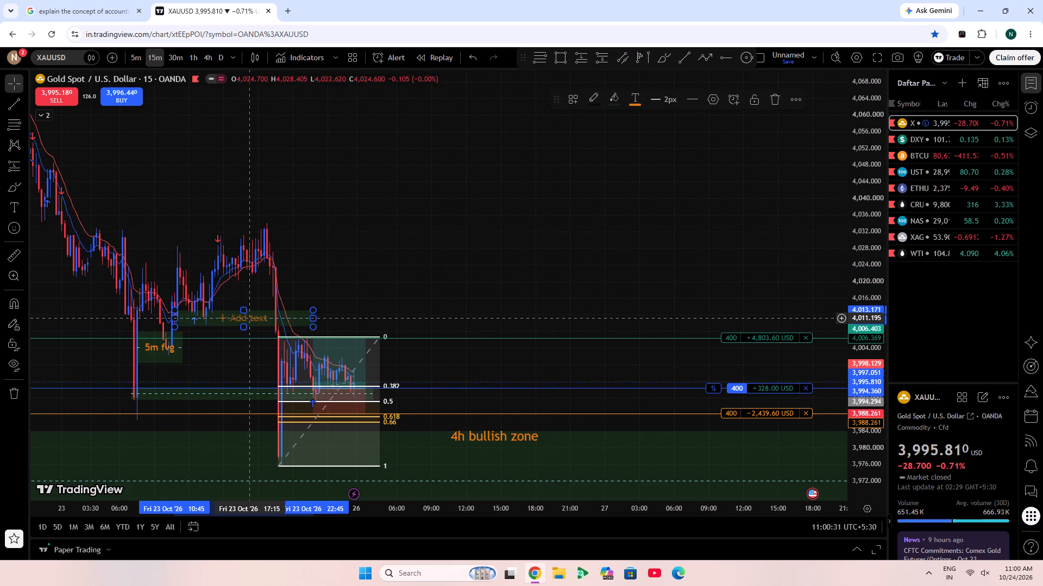
{"action": "left_click", "coordinate": [776, 109]}
{"action": "left_click", "coordinate": [154, 352]}
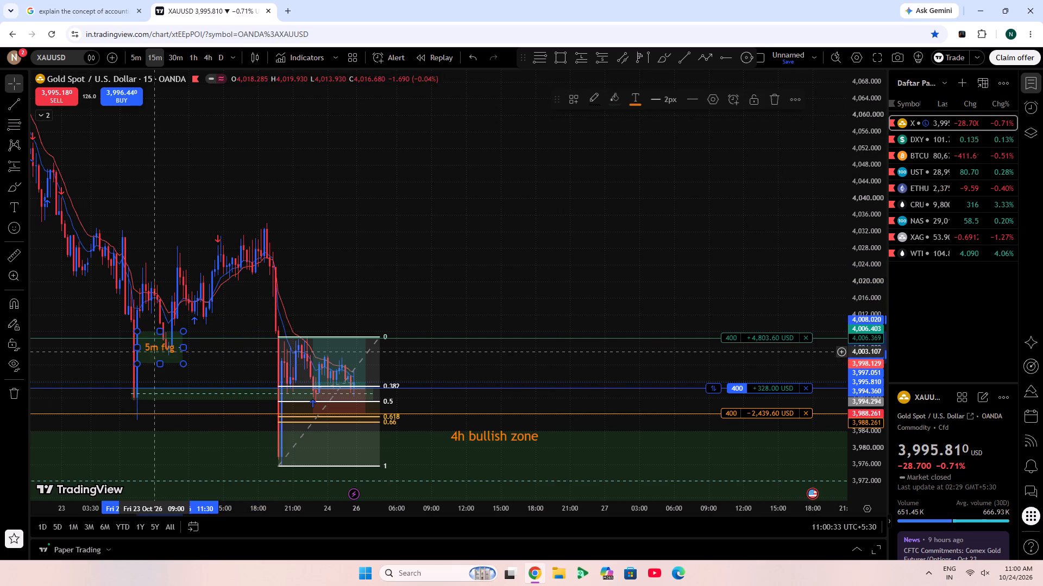
{"action": "left_click", "coordinate": [774, 101]}
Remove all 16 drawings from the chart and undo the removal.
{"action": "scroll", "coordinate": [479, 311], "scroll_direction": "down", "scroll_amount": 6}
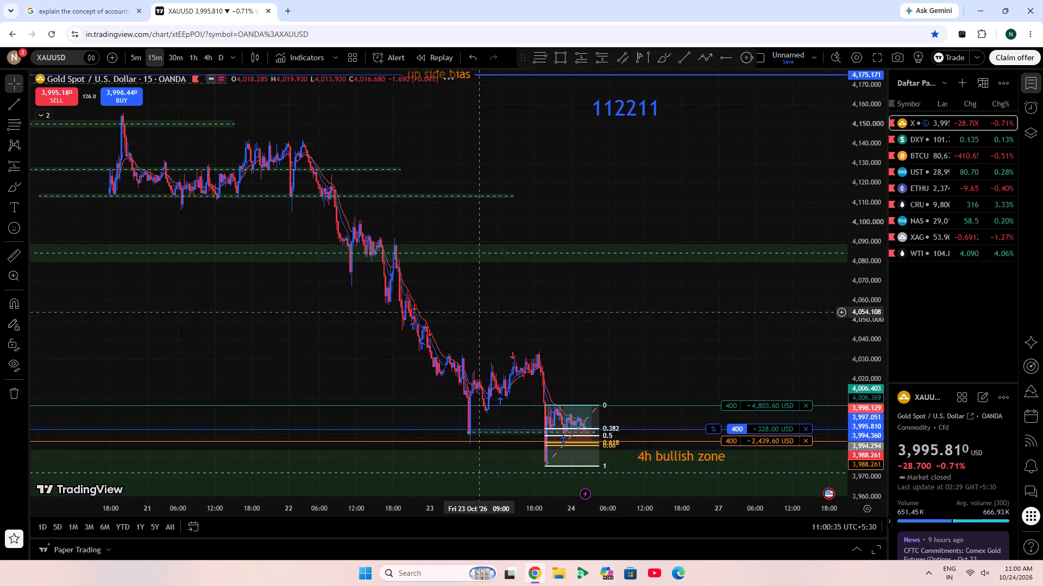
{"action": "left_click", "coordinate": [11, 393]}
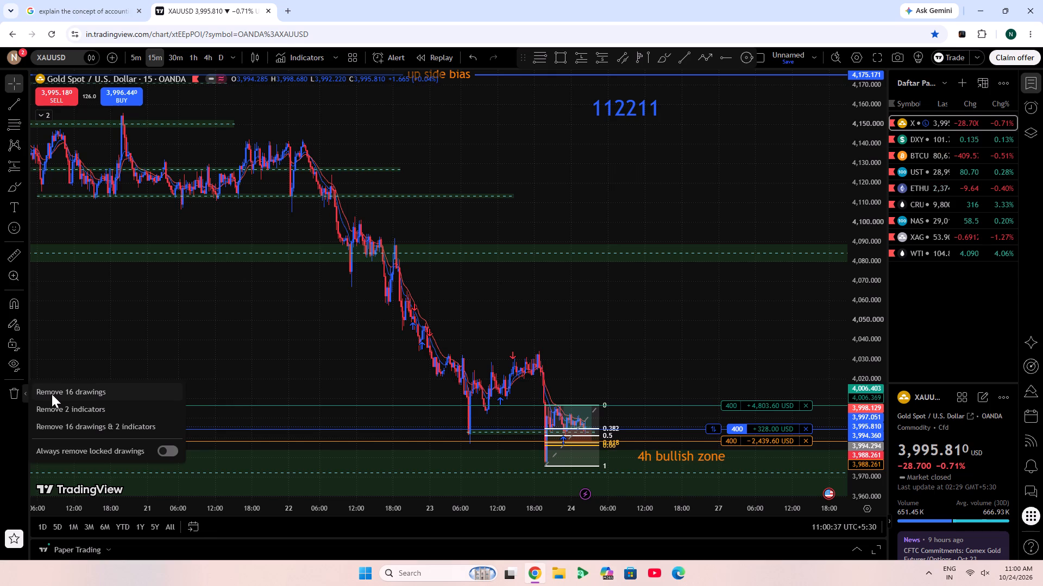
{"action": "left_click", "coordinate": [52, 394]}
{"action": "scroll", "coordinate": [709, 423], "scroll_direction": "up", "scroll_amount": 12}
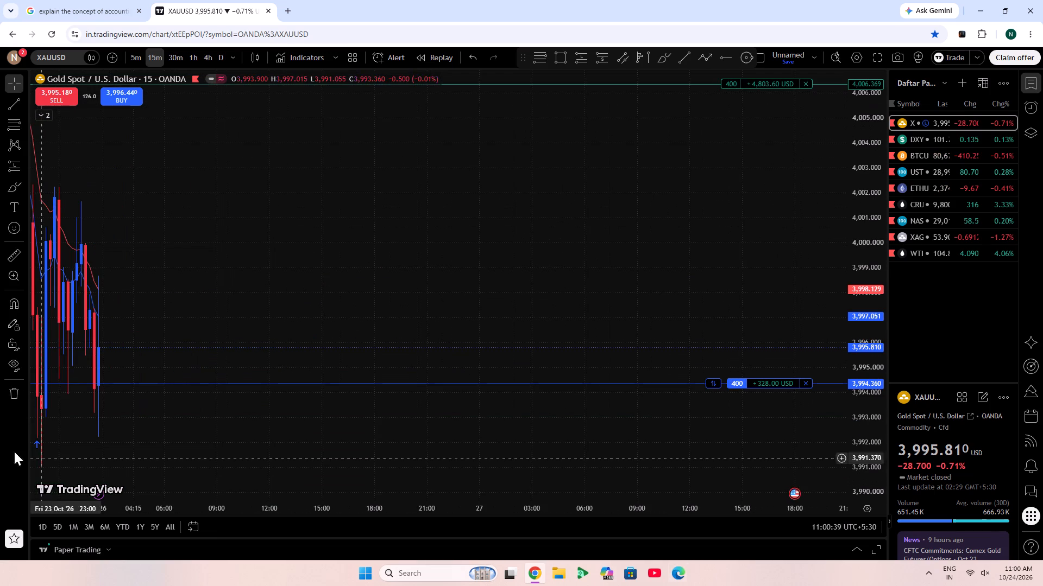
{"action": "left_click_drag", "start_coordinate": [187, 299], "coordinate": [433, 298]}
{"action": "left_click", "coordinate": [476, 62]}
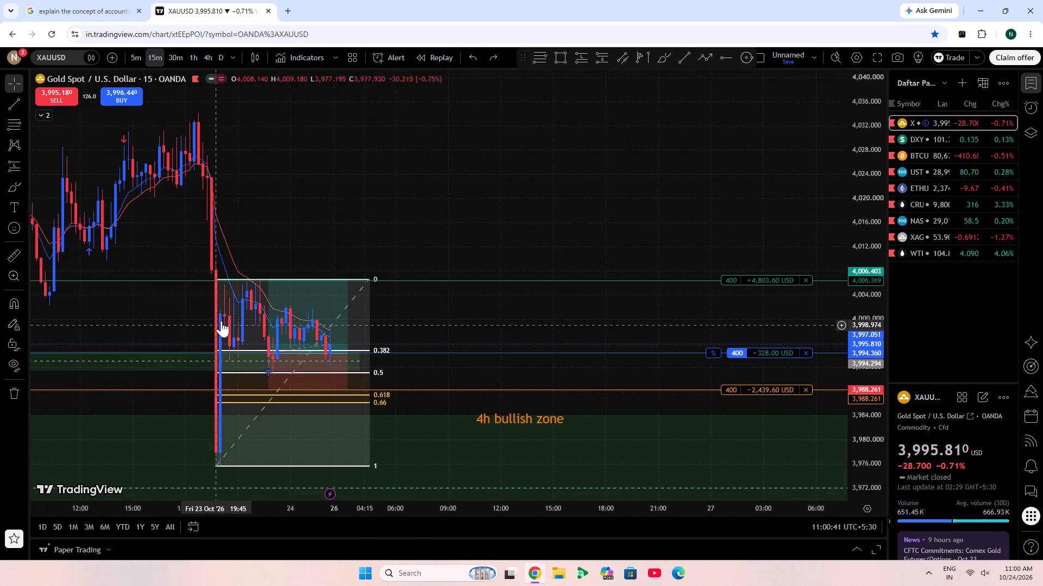
Lock the open long-position drawing and remove all unlocked drawings from the chart.
{"action": "left_click", "coordinate": [287, 305]}
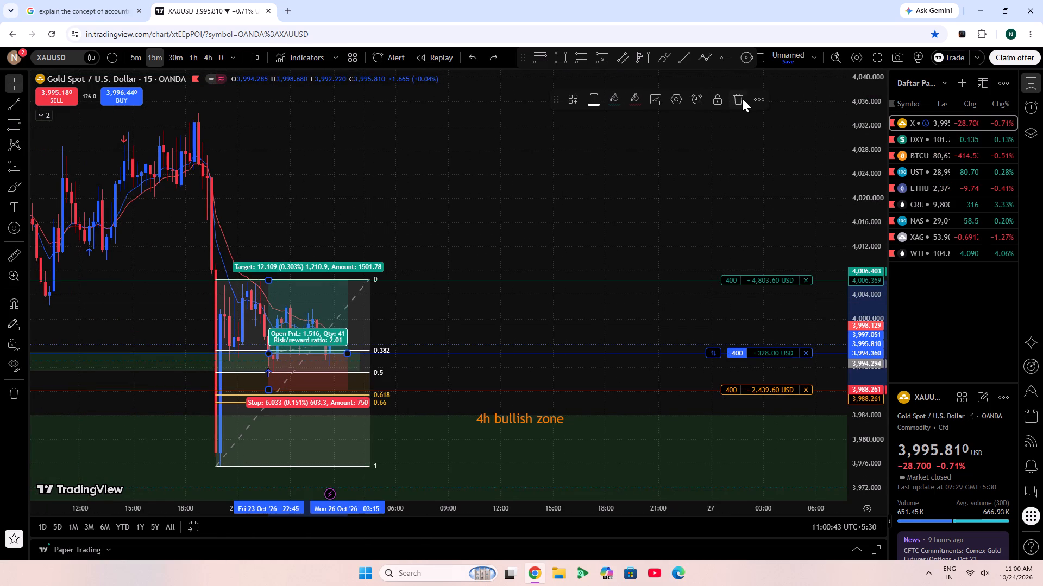
{"action": "left_click", "coordinate": [718, 101]}
{"action": "left_click", "coordinate": [3, 387]}
{"action": "left_click", "coordinate": [54, 388]}
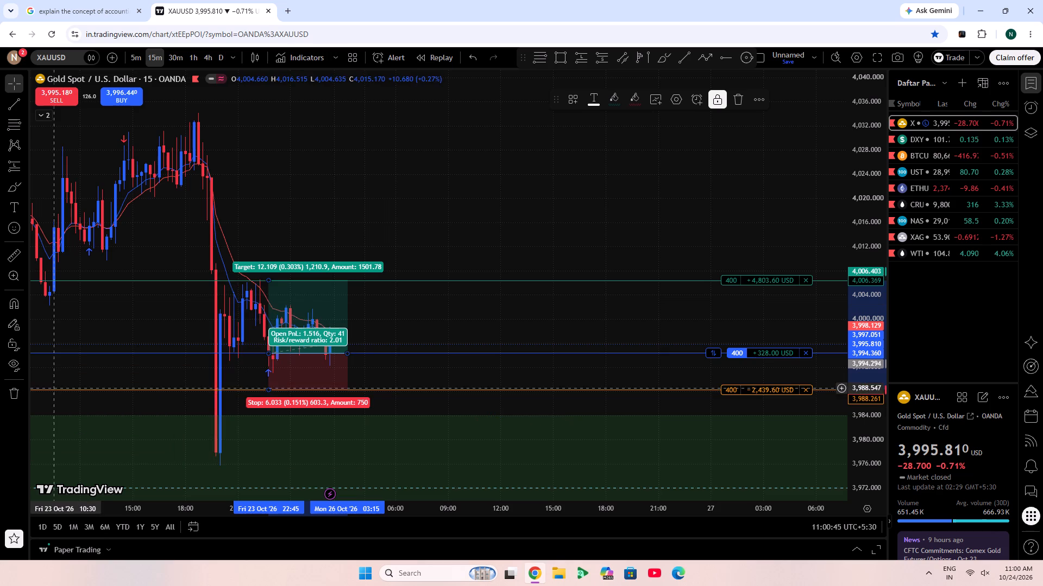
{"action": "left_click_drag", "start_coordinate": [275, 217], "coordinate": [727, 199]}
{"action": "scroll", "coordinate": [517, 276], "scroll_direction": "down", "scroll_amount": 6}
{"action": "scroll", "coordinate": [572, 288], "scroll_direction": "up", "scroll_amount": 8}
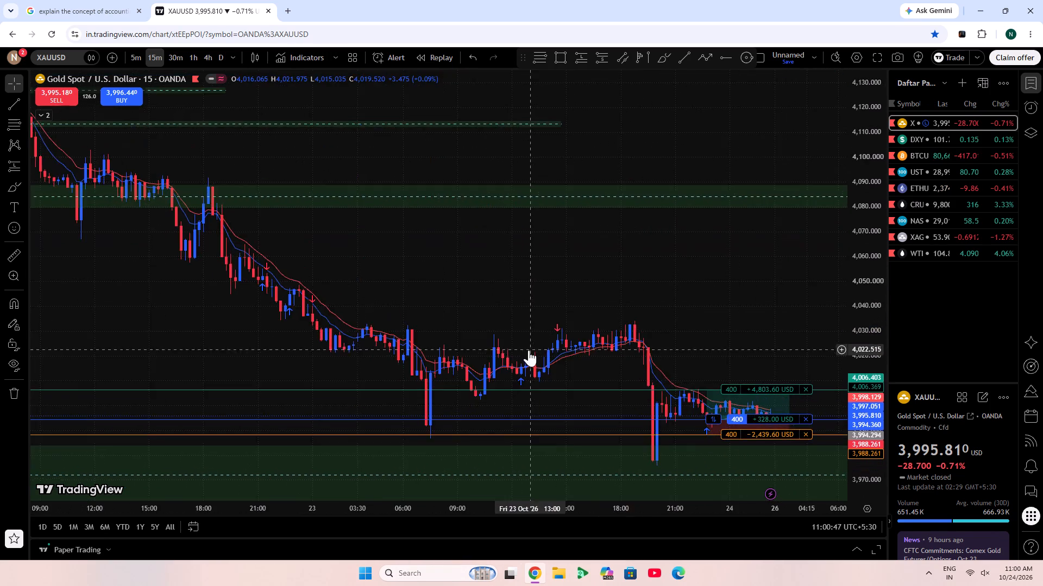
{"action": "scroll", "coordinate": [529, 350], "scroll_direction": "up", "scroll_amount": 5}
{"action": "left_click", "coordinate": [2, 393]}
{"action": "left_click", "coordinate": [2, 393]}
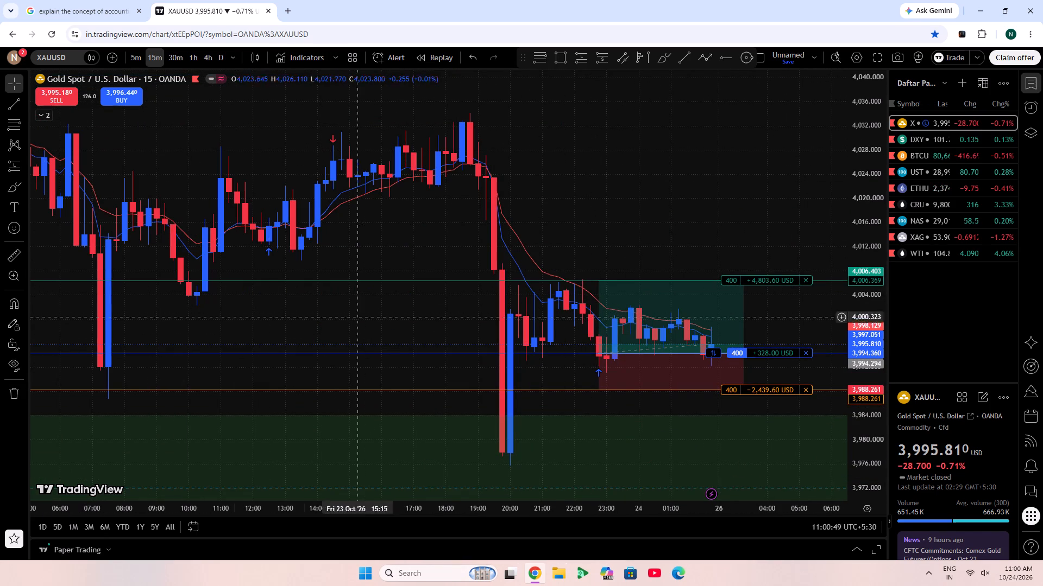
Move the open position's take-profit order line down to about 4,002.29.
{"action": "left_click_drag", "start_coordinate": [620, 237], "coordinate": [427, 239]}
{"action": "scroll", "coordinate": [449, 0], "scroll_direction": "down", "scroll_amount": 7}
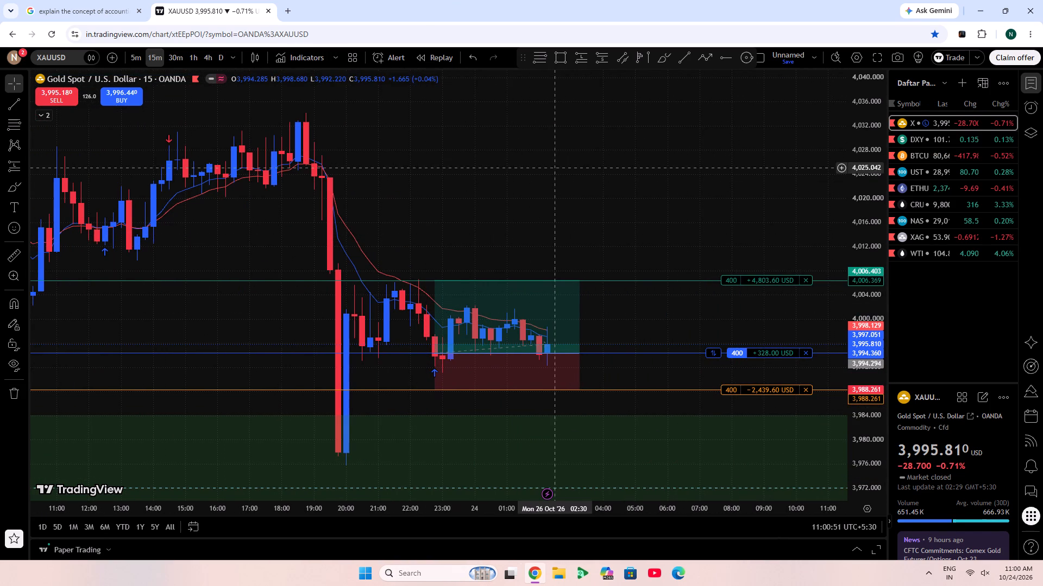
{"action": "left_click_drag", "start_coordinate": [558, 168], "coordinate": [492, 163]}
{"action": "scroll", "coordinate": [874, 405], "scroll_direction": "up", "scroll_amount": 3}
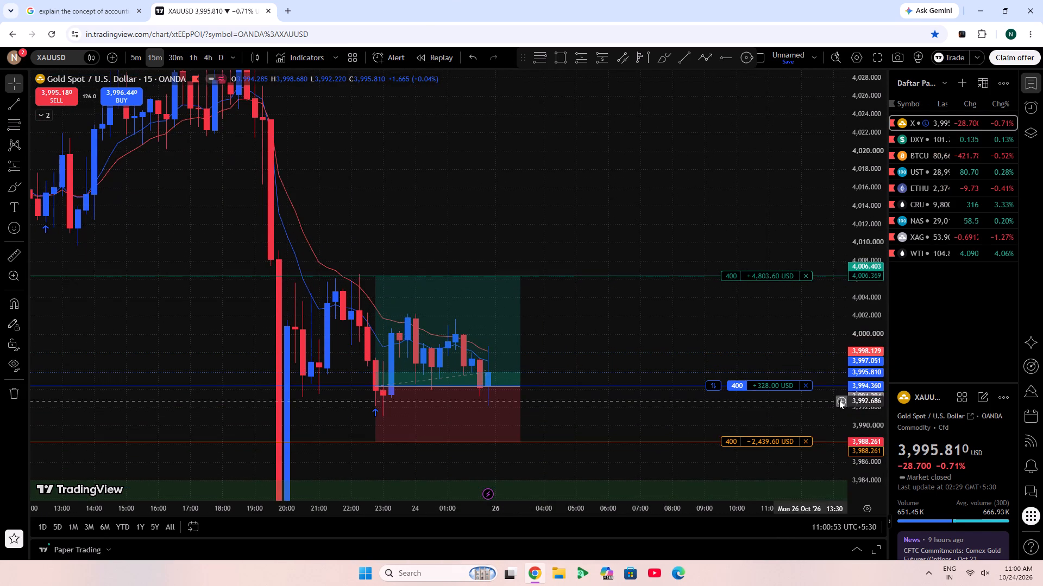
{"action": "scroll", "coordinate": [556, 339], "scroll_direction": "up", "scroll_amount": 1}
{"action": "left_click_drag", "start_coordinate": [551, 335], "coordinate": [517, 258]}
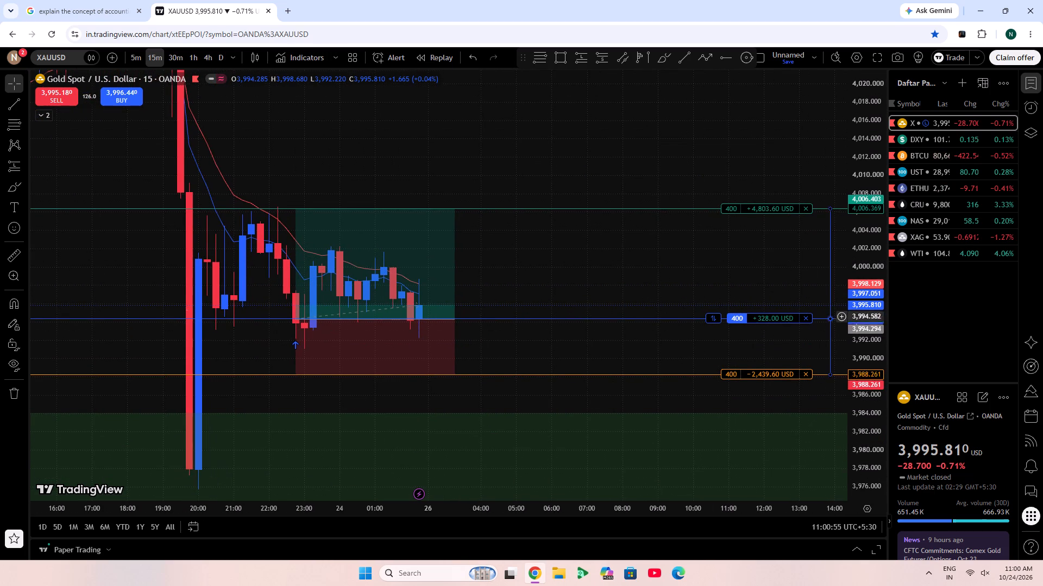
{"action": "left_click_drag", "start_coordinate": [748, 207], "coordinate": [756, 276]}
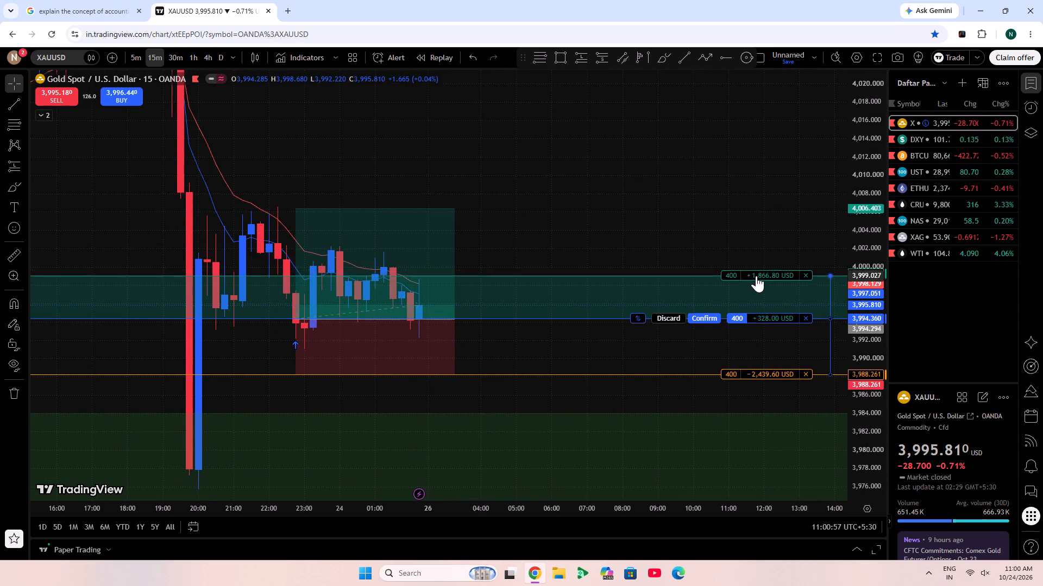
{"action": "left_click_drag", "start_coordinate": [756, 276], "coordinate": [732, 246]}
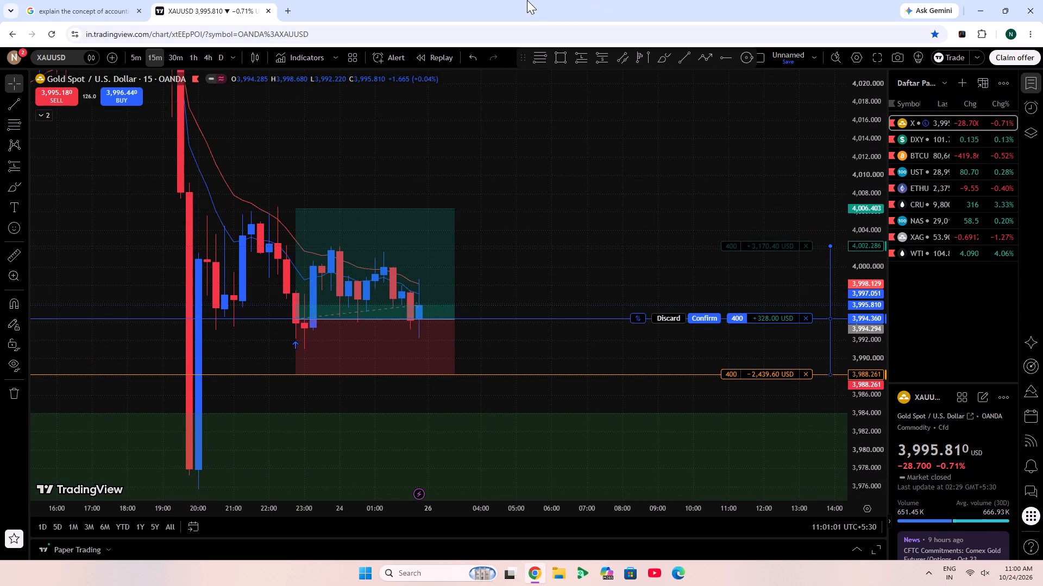
Switch the chart to the 5-minute timeframe, with the latest candles and the open position in view.
{"action": "scroll", "coordinate": [529, 0], "scroll_direction": "down", "scroll_amount": 5}
{"action": "scroll", "coordinate": [529, 0], "scroll_direction": "up", "scroll_amount": 1}
{"action": "scroll", "coordinate": [529, 0], "scroll_direction": "down", "scroll_amount": 4}
{"action": "left_click", "coordinate": [127, 49]}
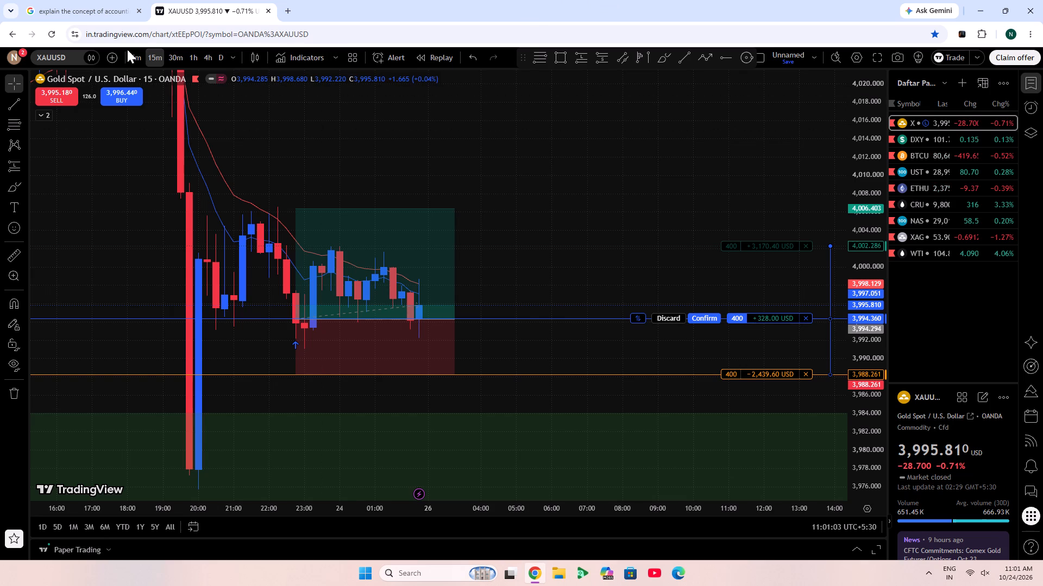
{"action": "left_click", "coordinate": [130, 52]}
{"action": "scroll", "coordinate": [200, 160], "scroll_direction": "down", "scroll_amount": 5}
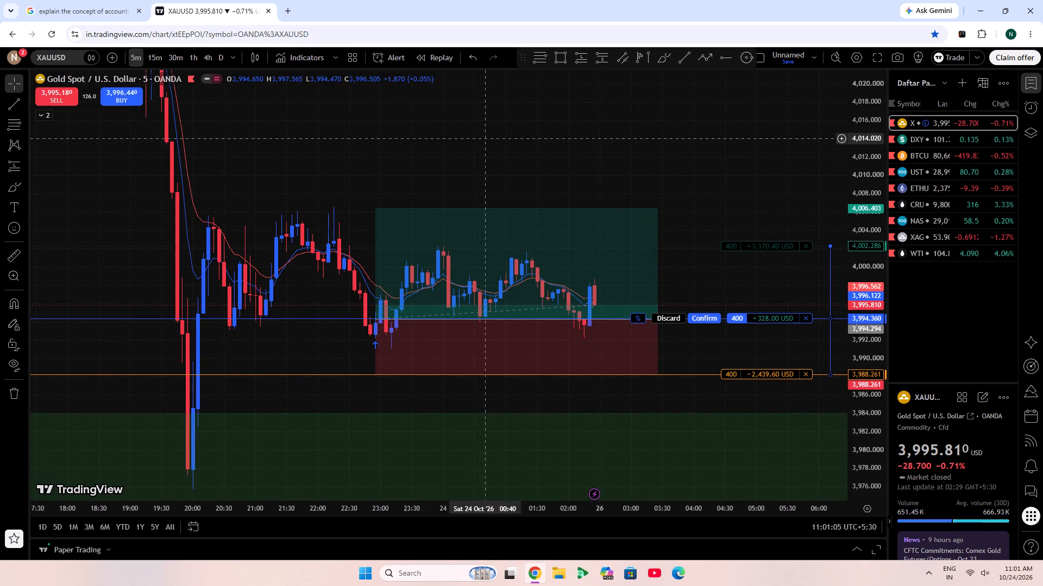
{"action": "left_click_drag", "start_coordinate": [530, 139], "coordinate": [365, 121]}
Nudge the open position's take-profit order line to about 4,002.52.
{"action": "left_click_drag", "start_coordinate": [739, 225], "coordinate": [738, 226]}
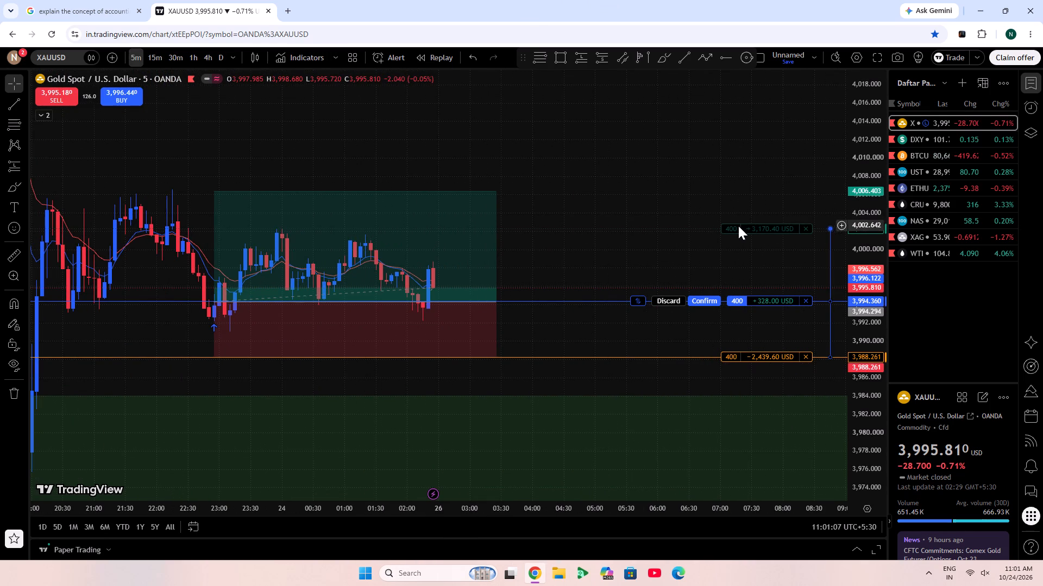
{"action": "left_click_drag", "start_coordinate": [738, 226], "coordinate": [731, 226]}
Unlock the long-position drawing on the chart.
{"action": "left_click", "coordinate": [298, 329]}
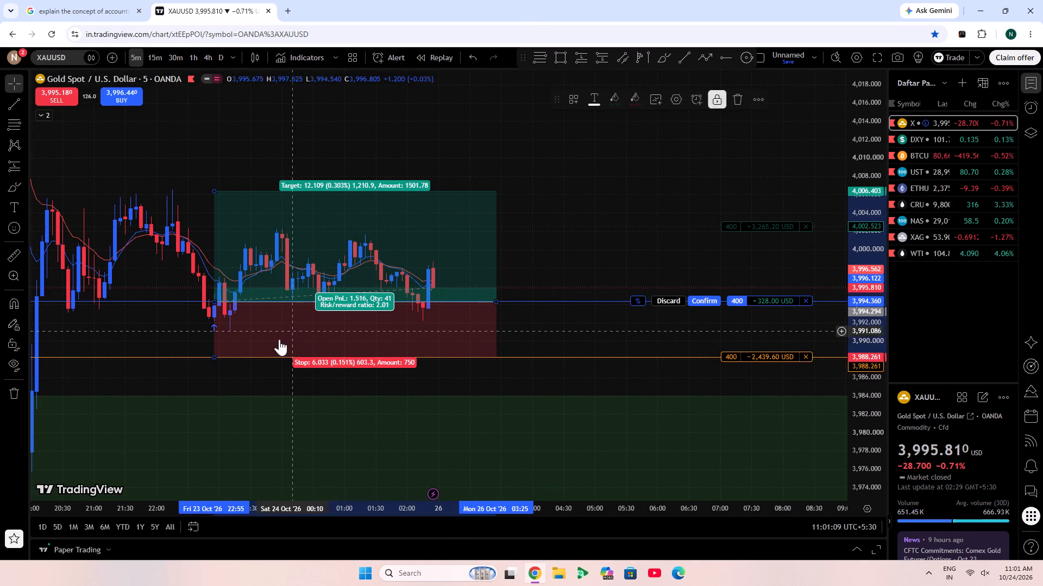
{"action": "left_click", "coordinate": [721, 90]}
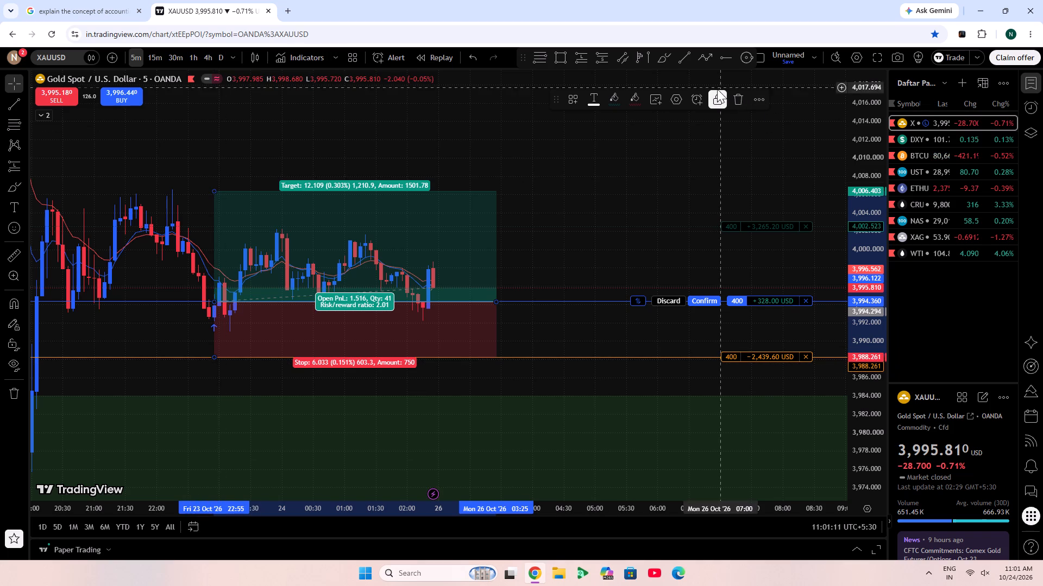
{"action": "left_click", "coordinate": [719, 95]}
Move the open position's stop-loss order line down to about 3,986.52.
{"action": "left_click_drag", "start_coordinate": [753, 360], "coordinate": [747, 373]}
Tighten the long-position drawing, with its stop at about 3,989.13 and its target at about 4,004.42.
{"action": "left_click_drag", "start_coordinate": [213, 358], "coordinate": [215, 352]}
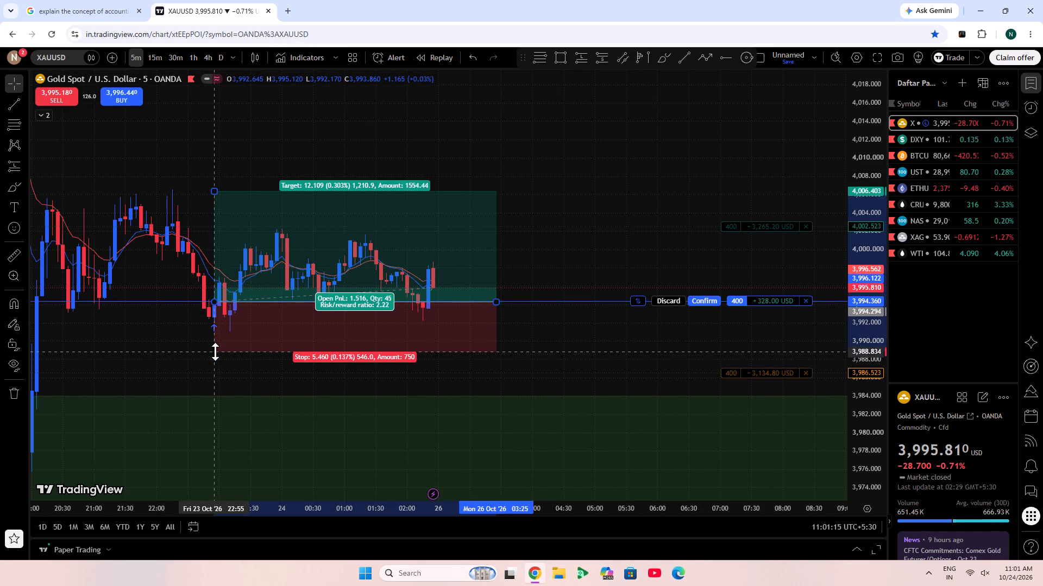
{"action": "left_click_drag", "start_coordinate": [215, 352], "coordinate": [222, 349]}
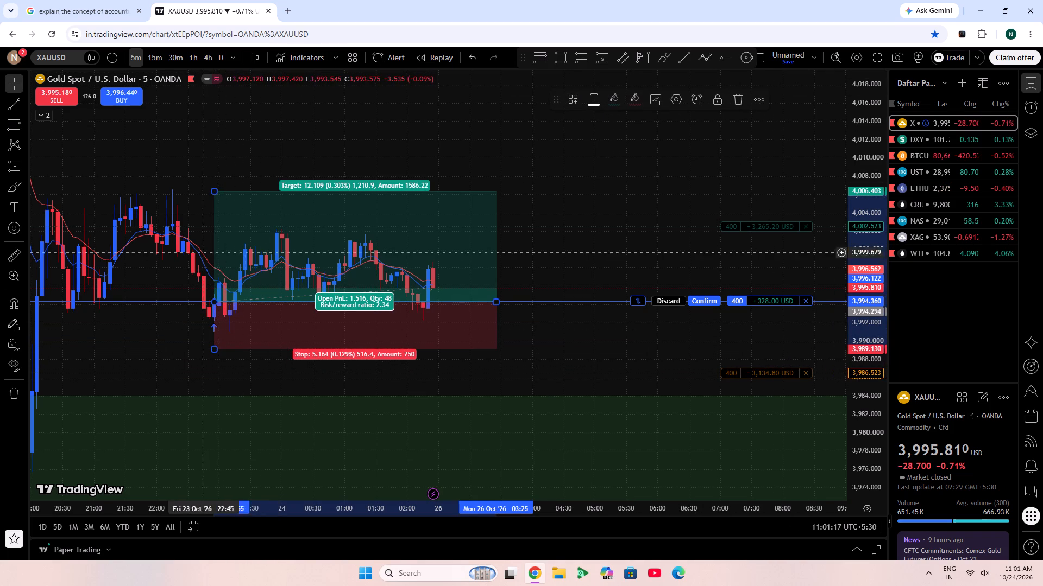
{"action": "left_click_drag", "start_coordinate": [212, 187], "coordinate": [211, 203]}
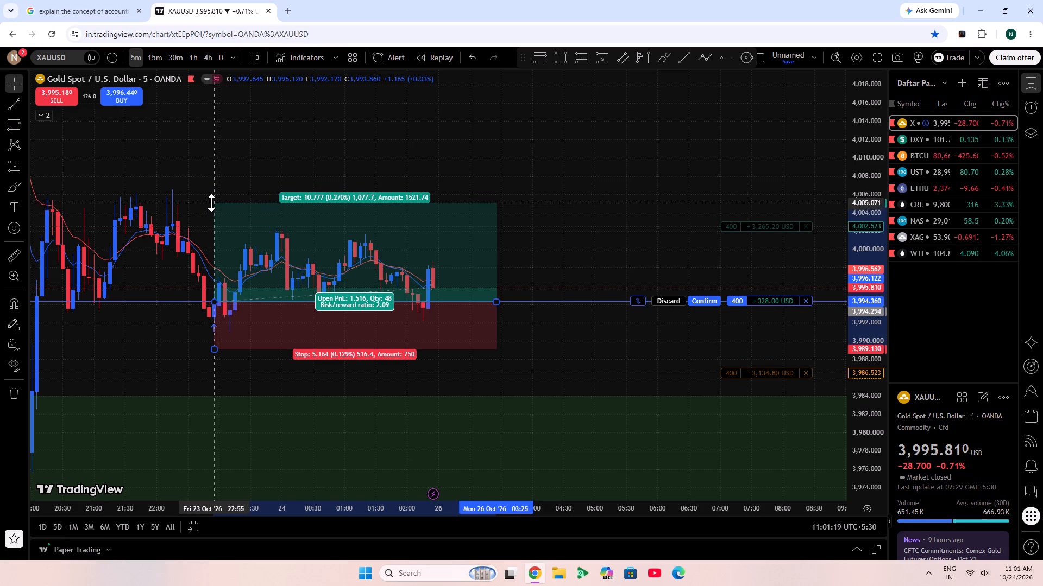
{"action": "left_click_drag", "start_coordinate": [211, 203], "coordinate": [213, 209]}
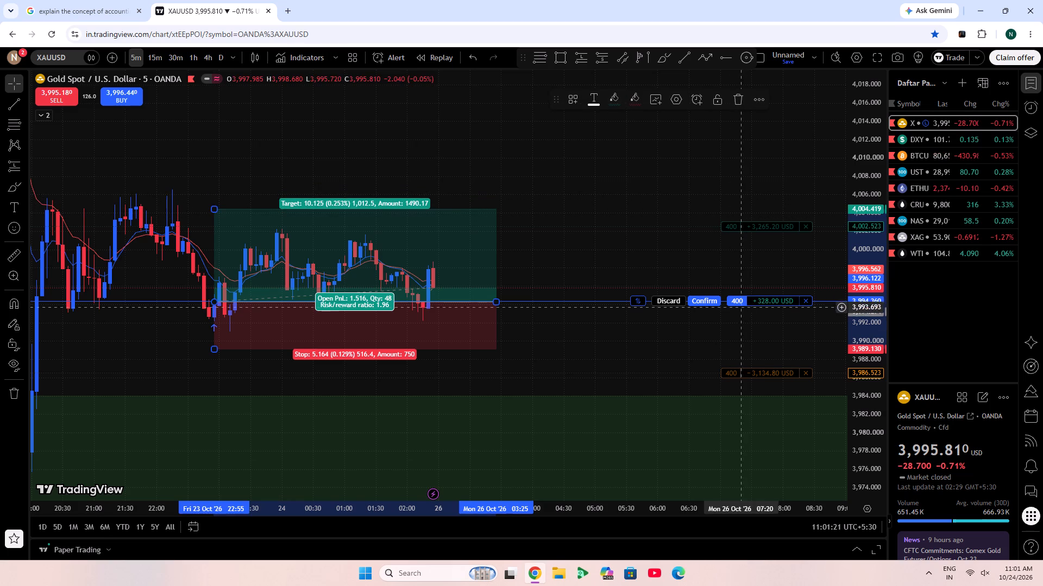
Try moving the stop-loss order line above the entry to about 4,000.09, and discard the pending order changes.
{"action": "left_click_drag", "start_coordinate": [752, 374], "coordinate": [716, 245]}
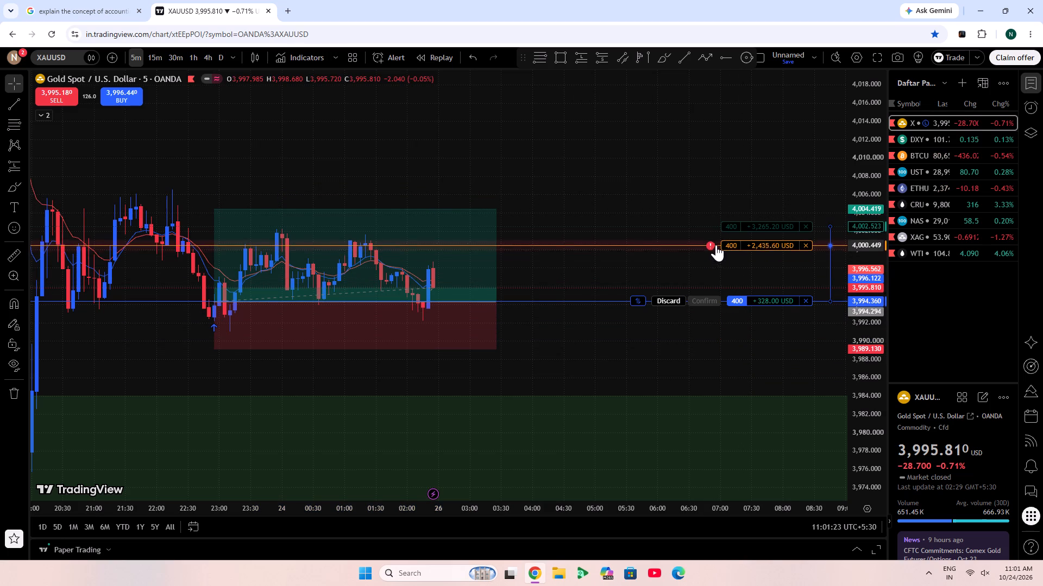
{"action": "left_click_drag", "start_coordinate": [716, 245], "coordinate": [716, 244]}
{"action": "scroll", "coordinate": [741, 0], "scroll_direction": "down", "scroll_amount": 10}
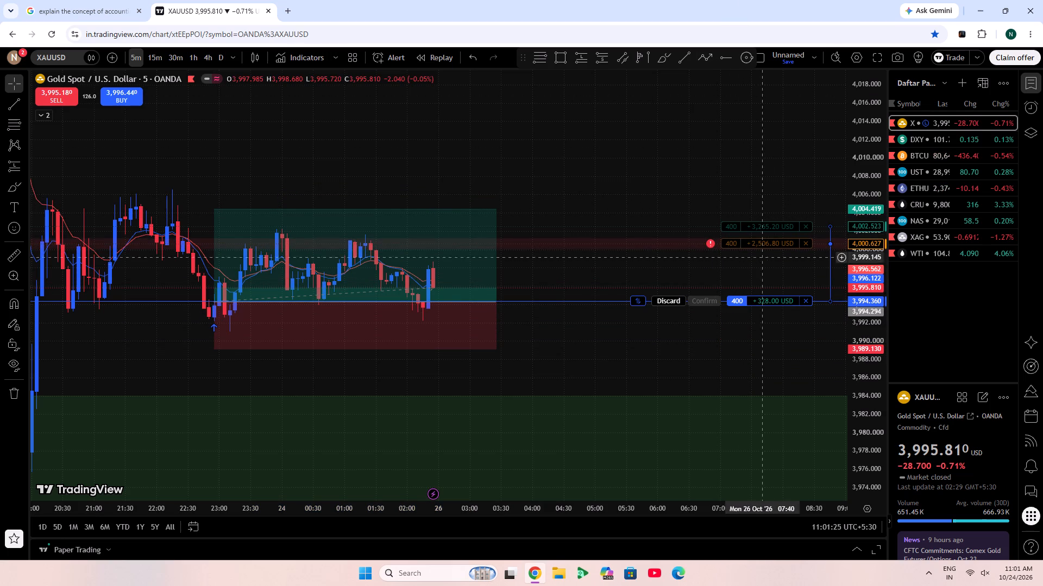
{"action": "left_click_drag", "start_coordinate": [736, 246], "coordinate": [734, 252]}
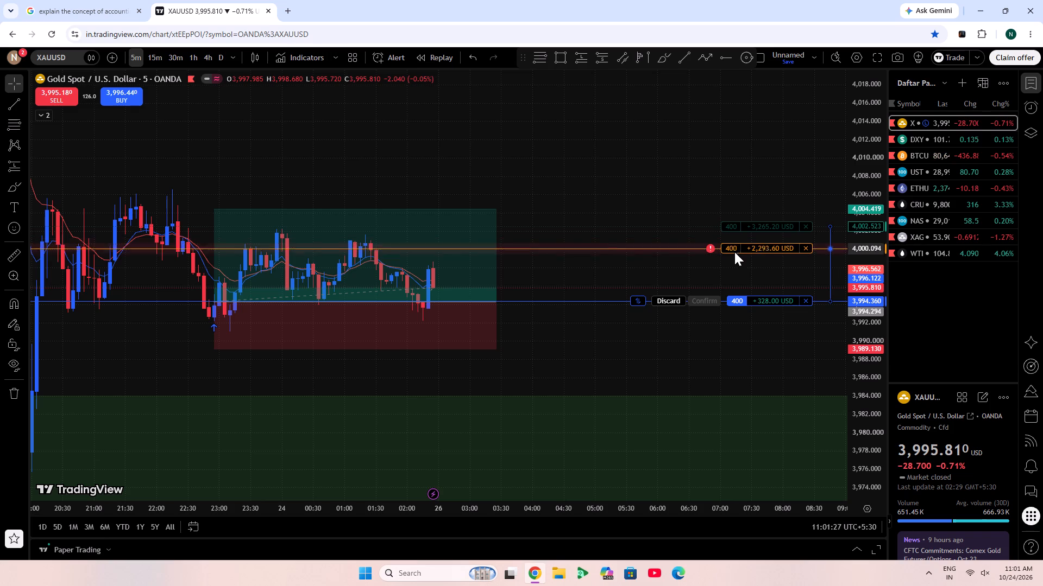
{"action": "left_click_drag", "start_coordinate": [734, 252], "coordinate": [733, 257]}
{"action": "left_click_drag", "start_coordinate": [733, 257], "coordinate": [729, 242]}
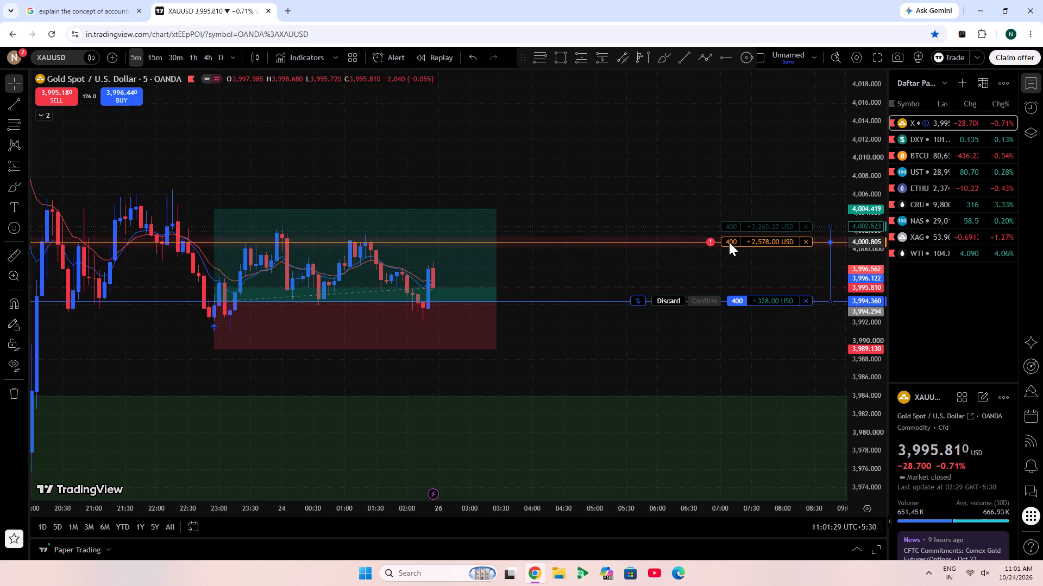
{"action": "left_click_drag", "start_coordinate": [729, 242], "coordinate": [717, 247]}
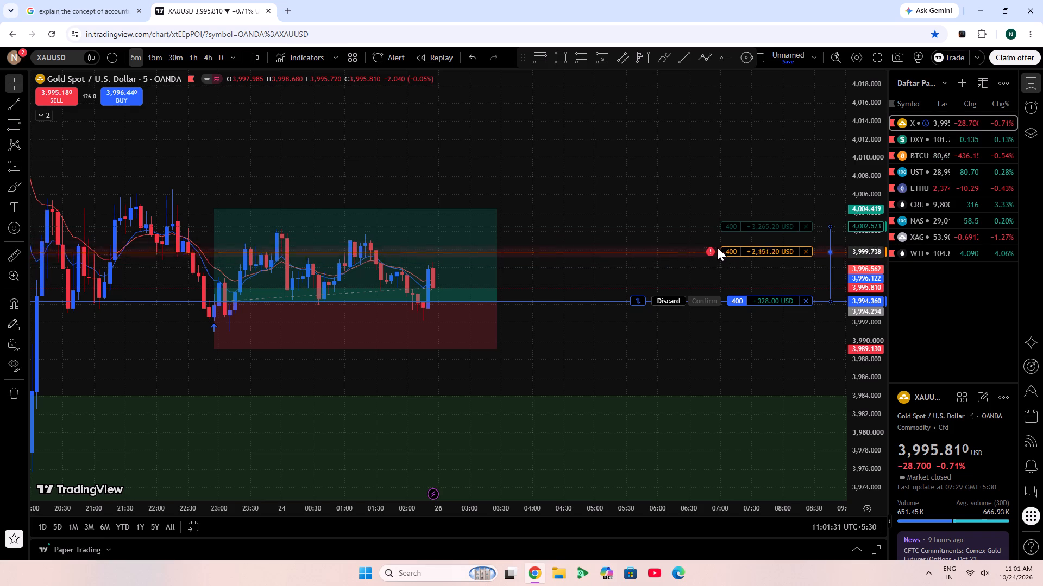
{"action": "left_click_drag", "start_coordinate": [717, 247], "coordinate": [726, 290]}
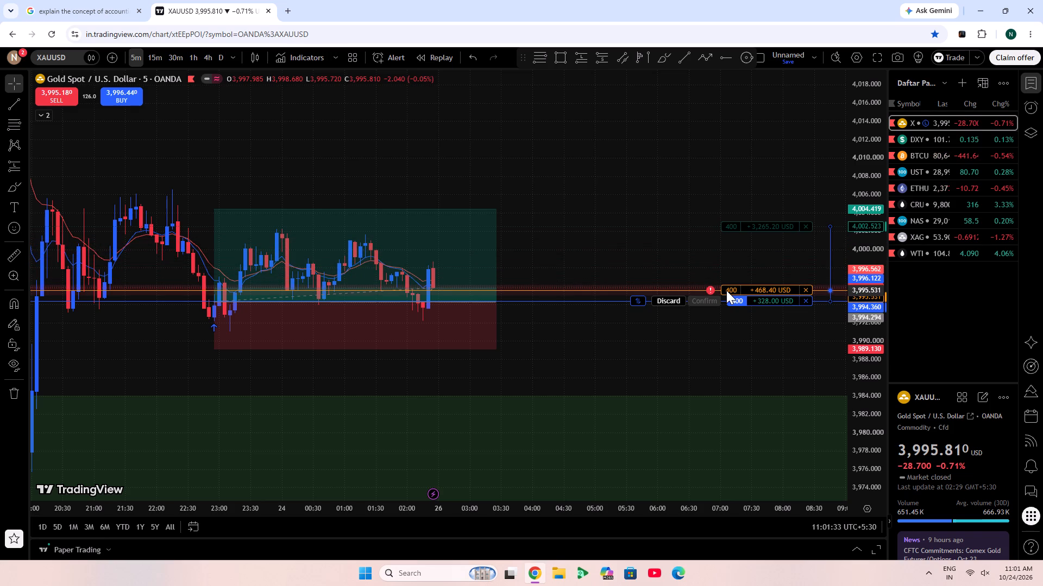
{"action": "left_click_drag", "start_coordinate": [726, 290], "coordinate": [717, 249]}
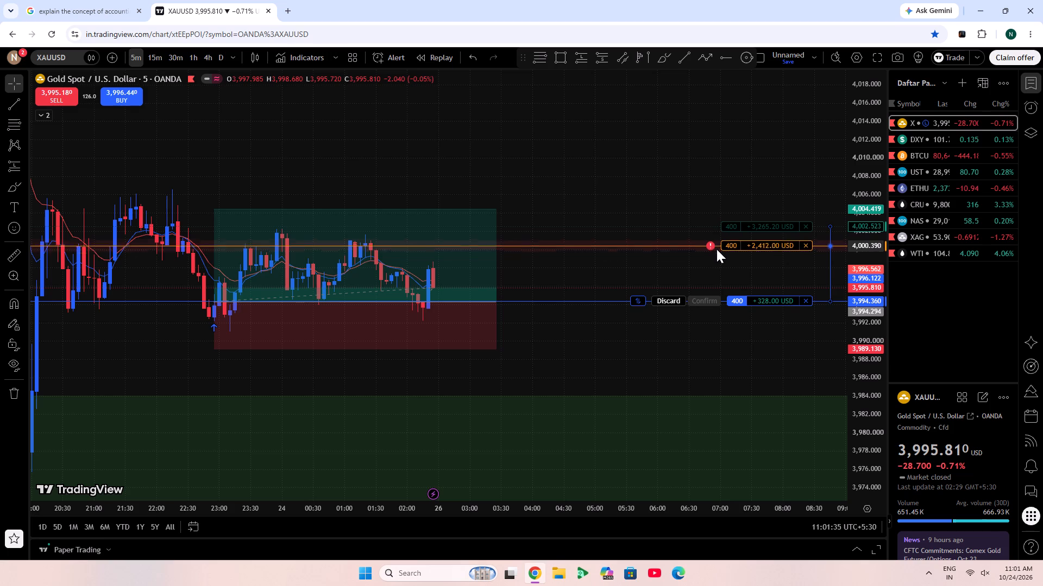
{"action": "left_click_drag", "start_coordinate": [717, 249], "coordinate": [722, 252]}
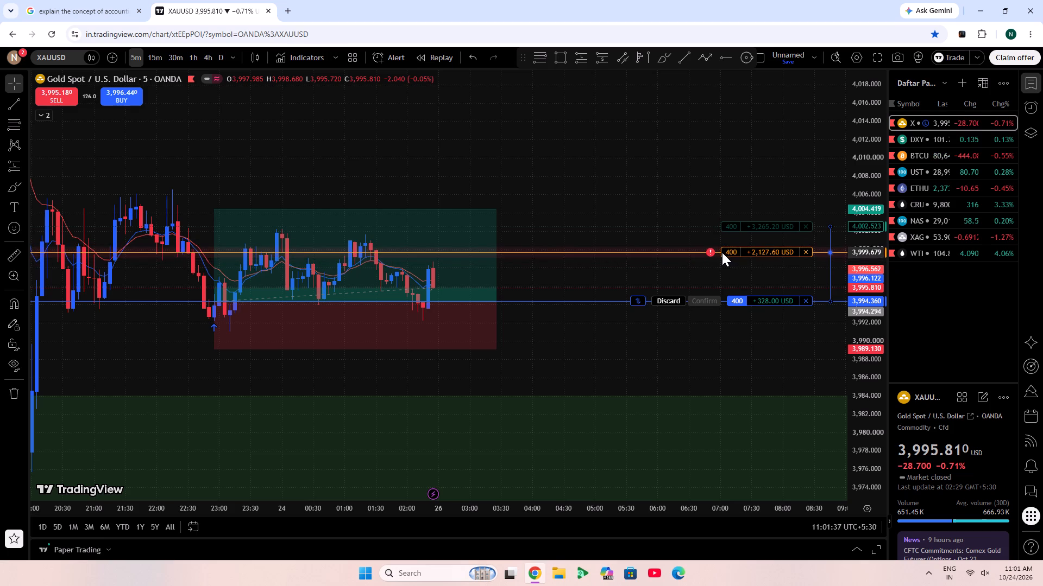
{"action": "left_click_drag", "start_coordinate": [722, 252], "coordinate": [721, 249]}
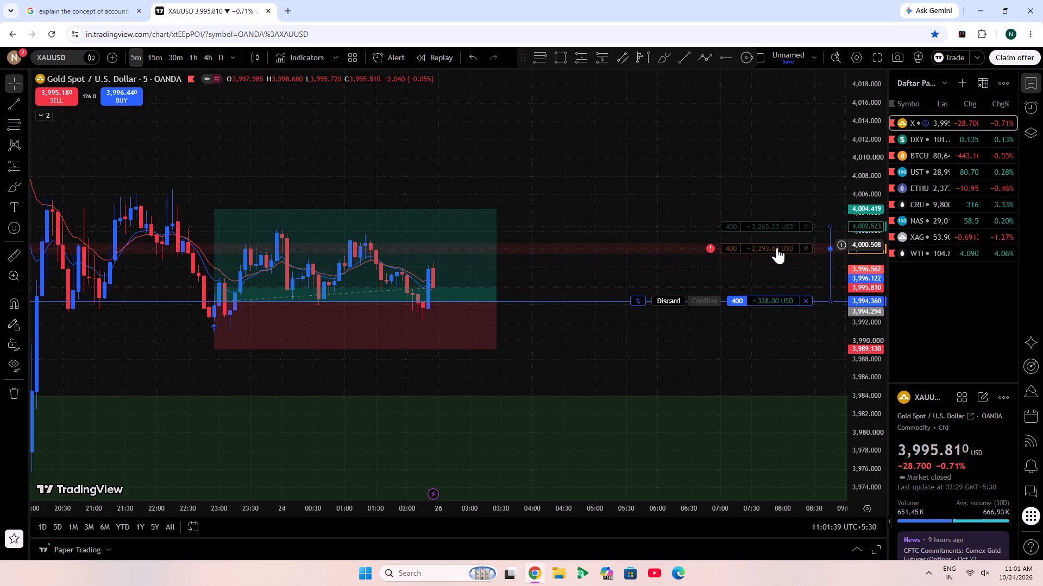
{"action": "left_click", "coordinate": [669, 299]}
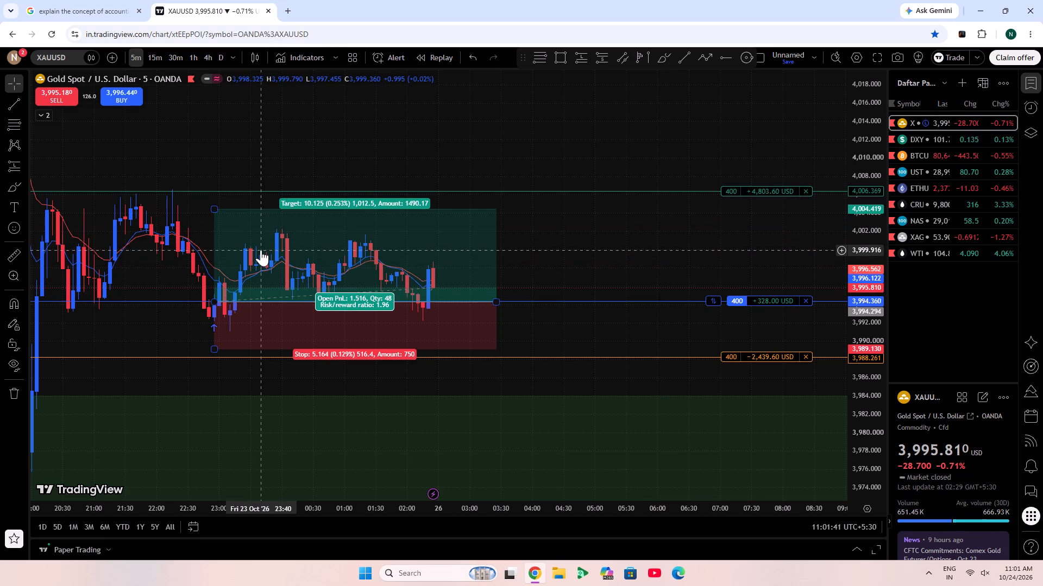
Align the long-position drawing with the order lines, setting its target at about 4,006.32 and its stop at about 3,988.24.
{"action": "left_click", "coordinate": [261, 250]}
{"action": "left_click_drag", "start_coordinate": [215, 209], "coordinate": [209, 202]}
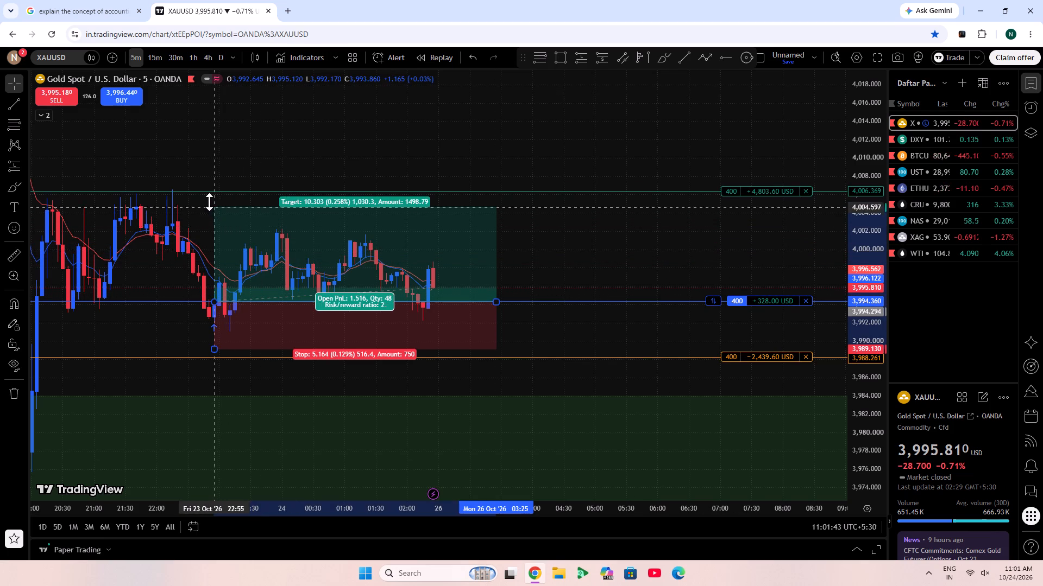
{"action": "left_click_drag", "start_coordinate": [209, 202], "coordinate": [208, 192]}
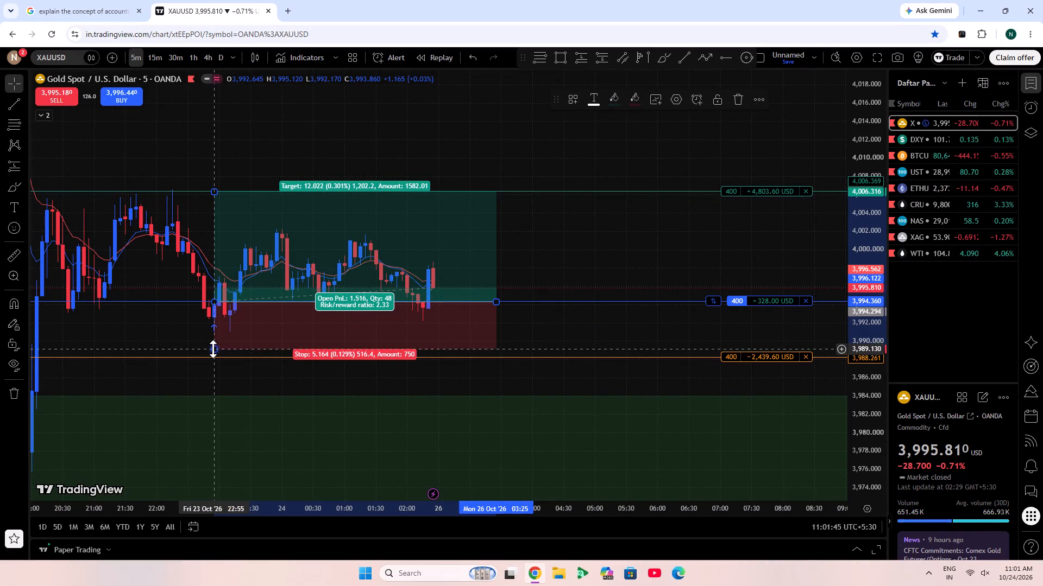
{"action": "left_click_drag", "start_coordinate": [213, 349], "coordinate": [215, 357]}
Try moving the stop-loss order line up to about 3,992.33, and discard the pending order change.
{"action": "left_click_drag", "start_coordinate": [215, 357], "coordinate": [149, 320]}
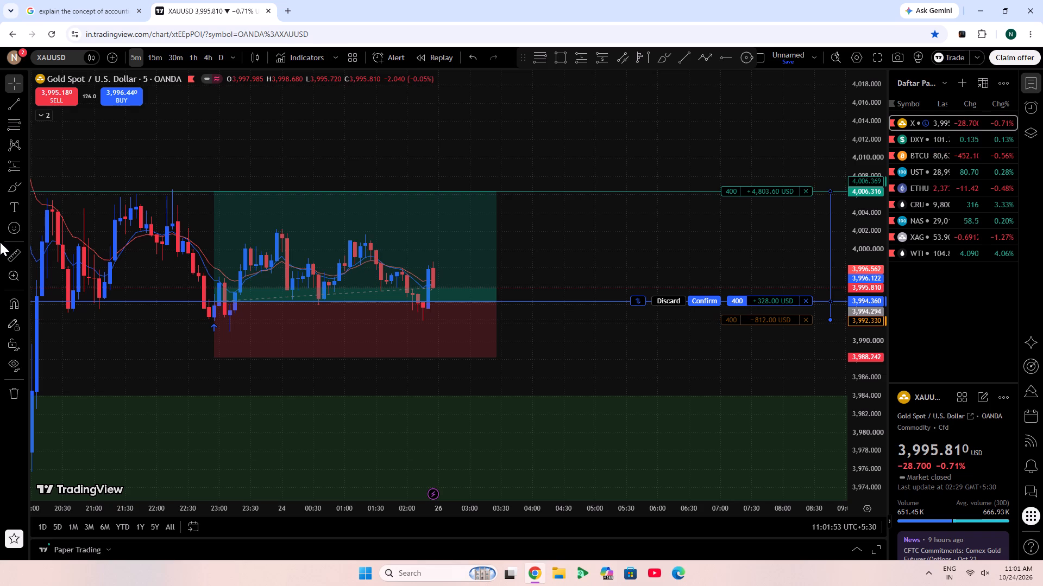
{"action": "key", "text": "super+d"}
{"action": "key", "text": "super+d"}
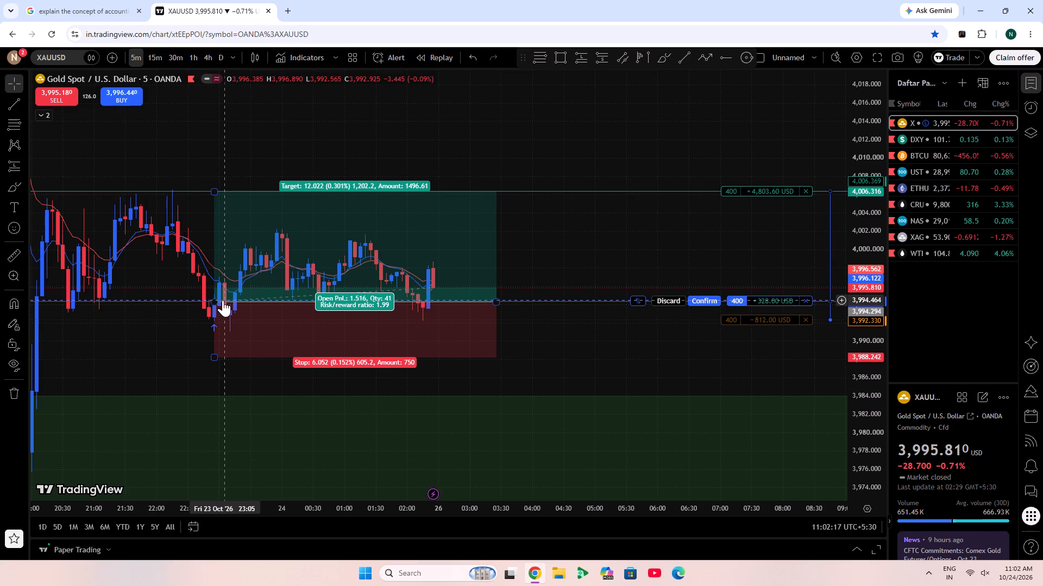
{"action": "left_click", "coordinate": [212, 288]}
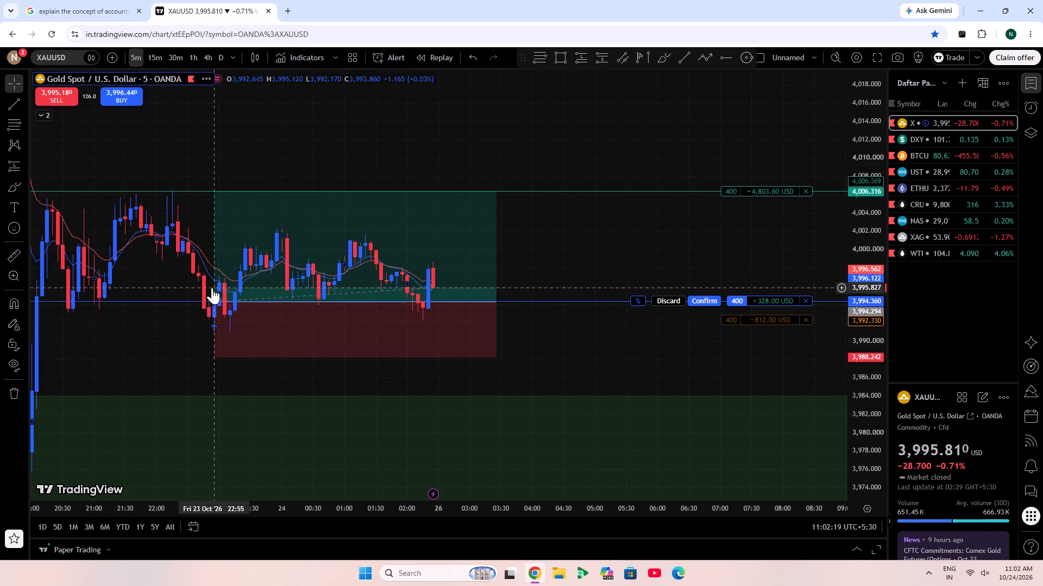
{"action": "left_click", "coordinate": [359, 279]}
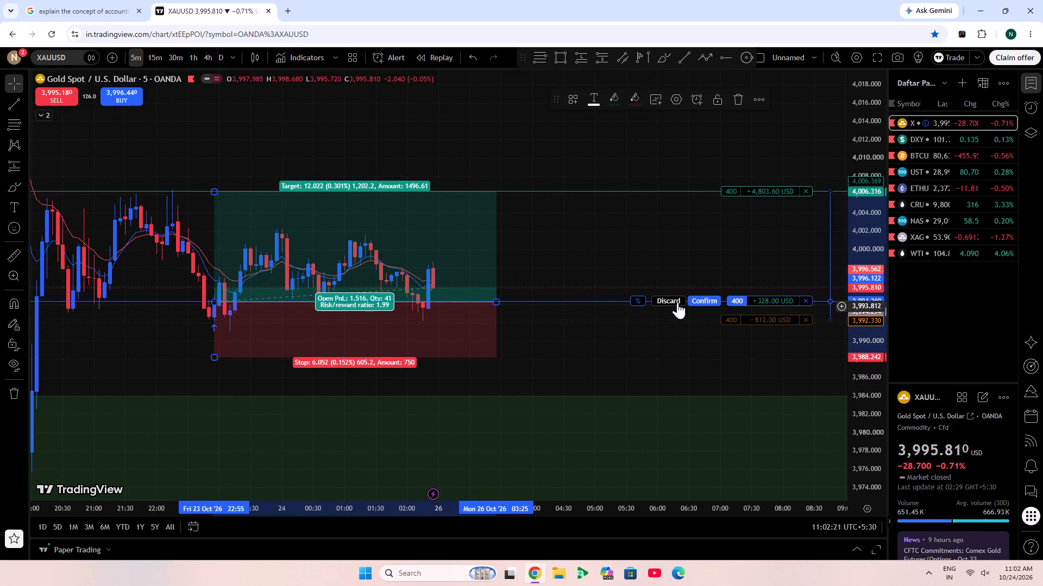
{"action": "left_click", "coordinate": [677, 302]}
Examine the recent 5-minute candles around the open position's entry, target and stop levels.
{"action": "left_click", "coordinate": [587, 259]}
{"action": "scroll", "coordinate": [587, 259], "scroll_direction": "down", "scroll_amount": 6}
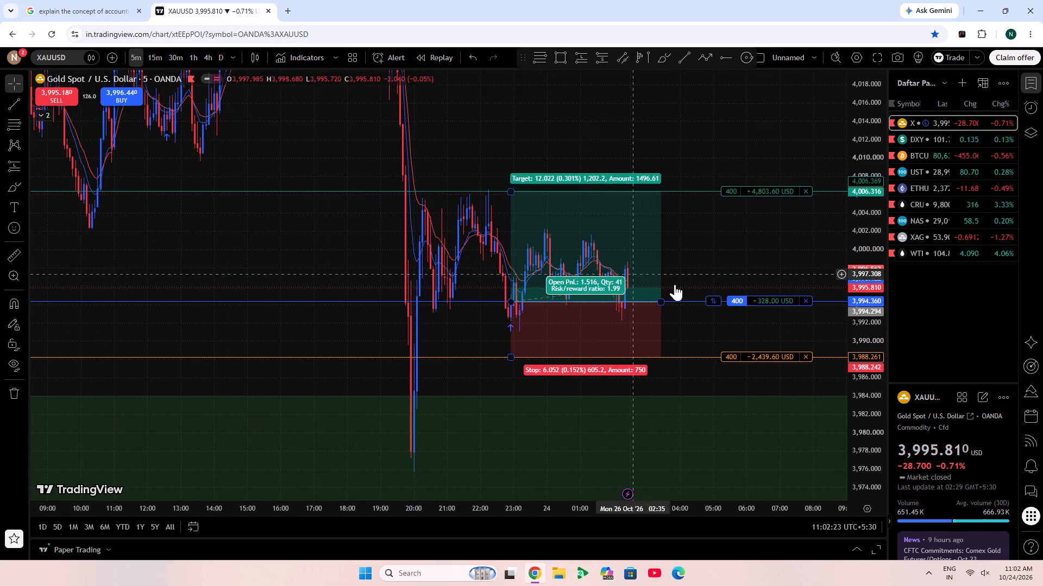
{"action": "scroll", "coordinate": [689, 290], "scroll_direction": "up", "scroll_amount": 5}
{"action": "left_click_drag", "start_coordinate": [617, 265], "coordinate": [723, 245]}
{"action": "scroll", "coordinate": [842, 329], "scroll_direction": "up", "scroll_amount": 1}
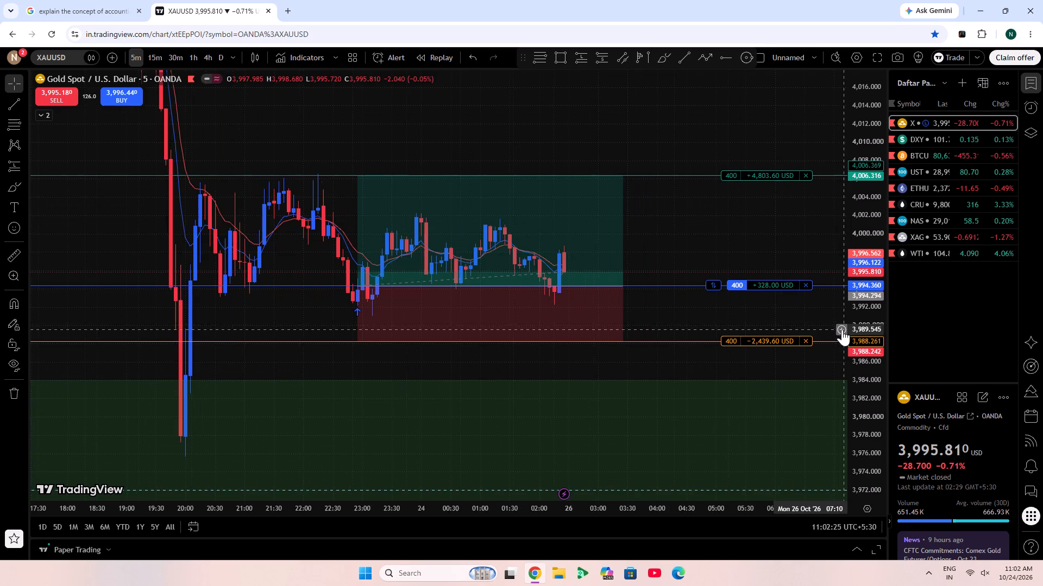
{"action": "scroll", "coordinate": [840, 362], "scroll_direction": "up", "scroll_amount": 3}
{"action": "scroll", "coordinate": [838, 366], "scroll_direction": "down", "scroll_amount": 3}
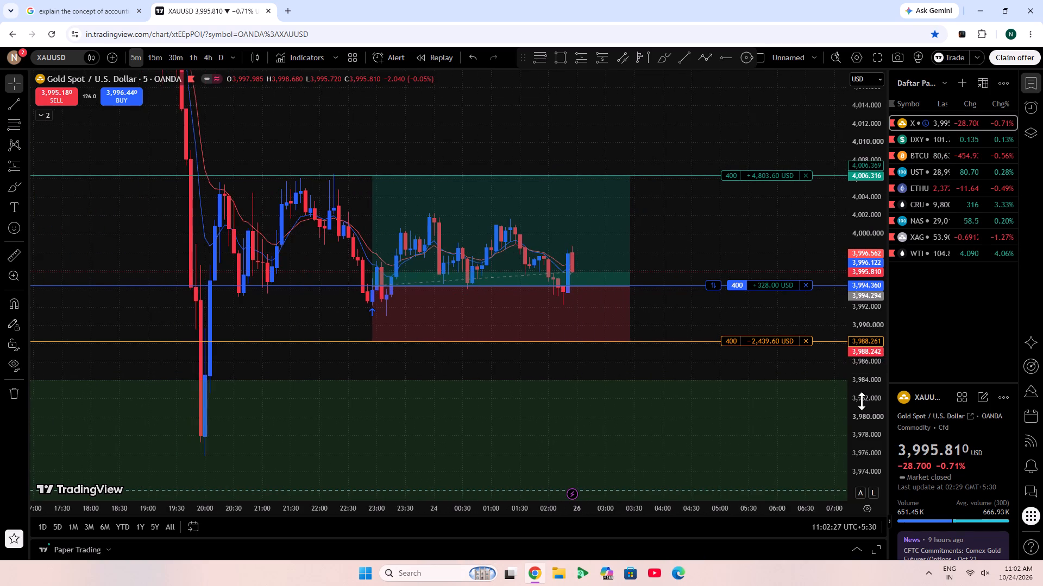
{"action": "scroll", "coordinate": [862, 401], "scroll_direction": "up", "scroll_amount": 5}
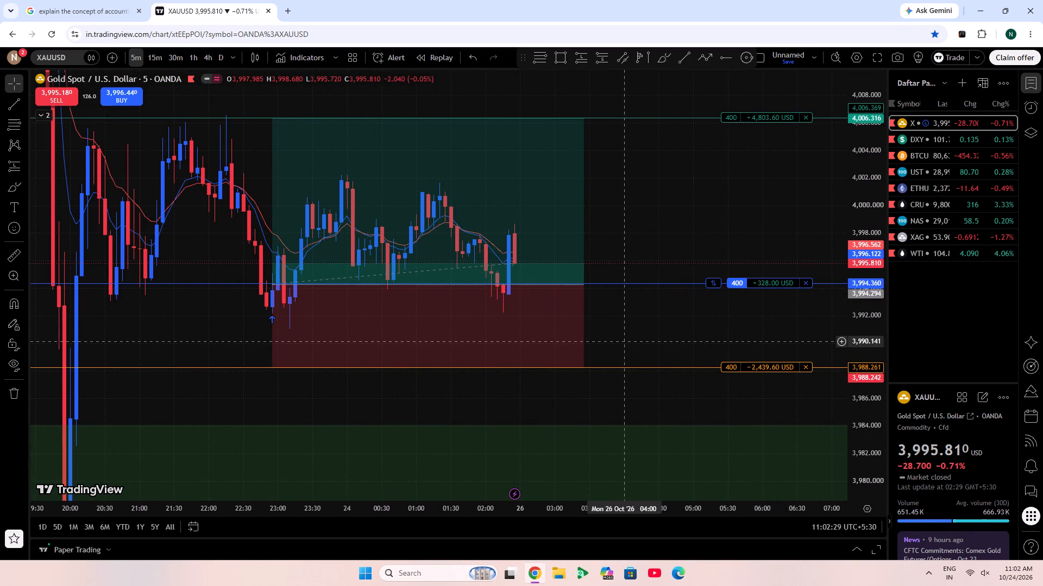
{"action": "left_click_drag", "start_coordinate": [630, 202], "coordinate": [626, 308]}
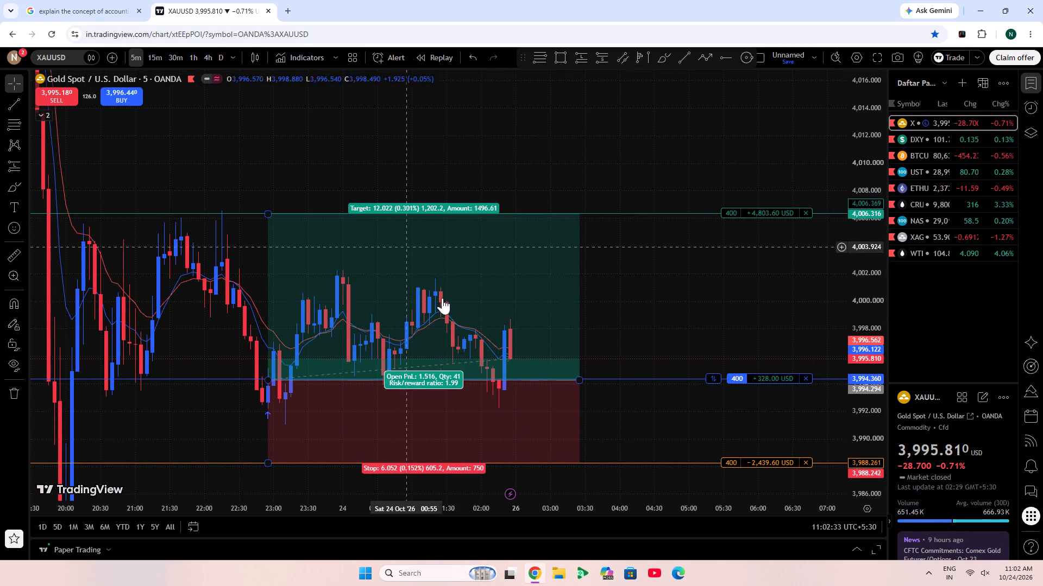
Examine the 5-minute XAUUSD price history around the open position, out to the wider range with the upper green zones.
{"action": "left_click_drag", "start_coordinate": [684, 267], "coordinate": [604, 266]}
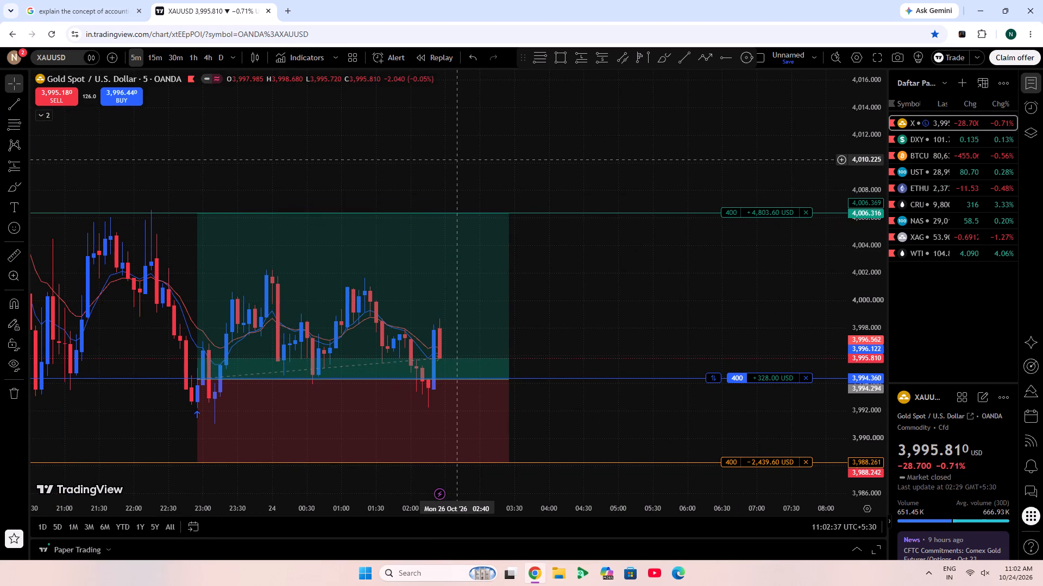
{"action": "left_click_drag", "start_coordinate": [492, 135], "coordinate": [456, 419]}
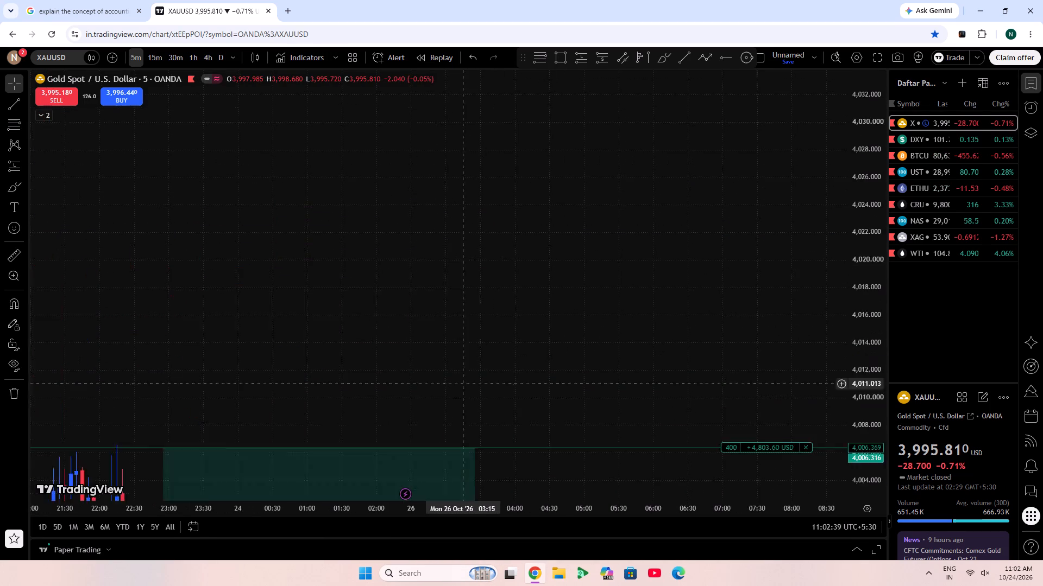
{"action": "left_click_drag", "start_coordinate": [456, 419], "coordinate": [451, 515]}
{"action": "left_click_drag", "start_coordinate": [593, 184], "coordinate": [554, 585]}
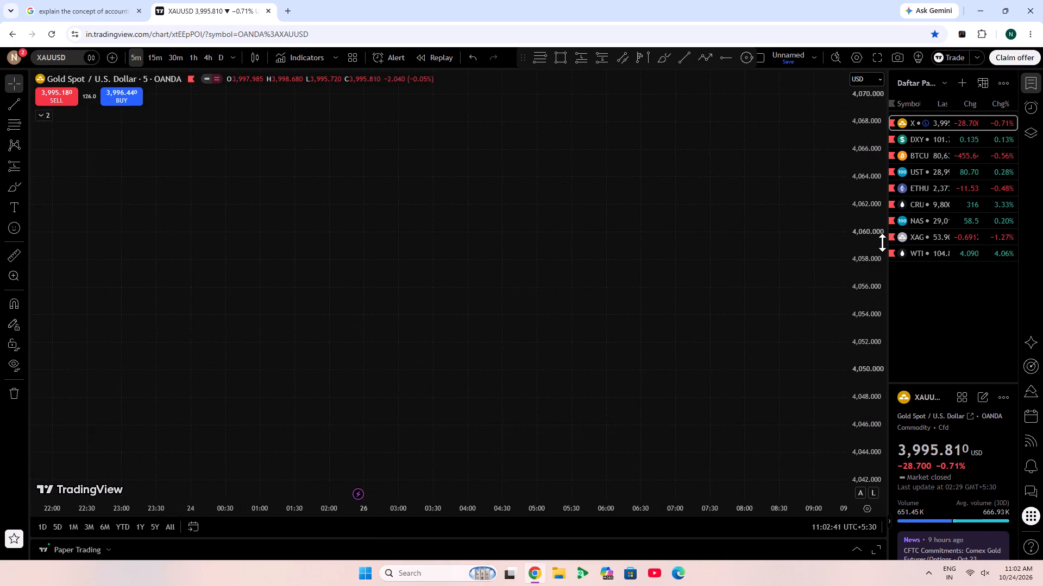
{"action": "scroll", "coordinate": [882, 243], "scroll_direction": "down", "scroll_amount": 18}
{"action": "scroll", "coordinate": [681, 215], "scroll_direction": "down", "scroll_amount": 12}
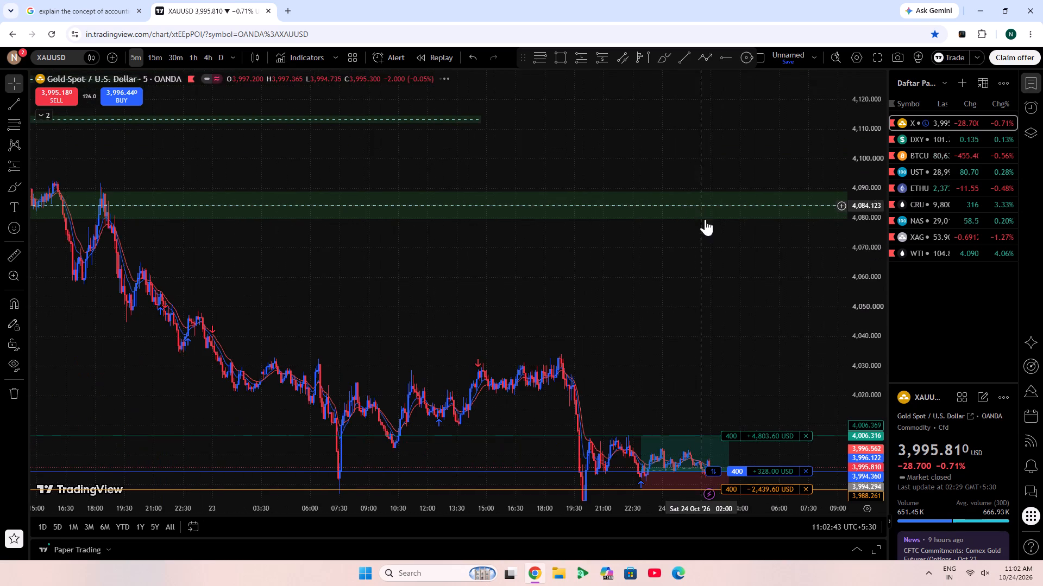
{"action": "left_click_drag", "start_coordinate": [741, 267], "coordinate": [668, 252]}
{"action": "left_click_drag", "start_coordinate": [763, 146], "coordinate": [642, 149]}
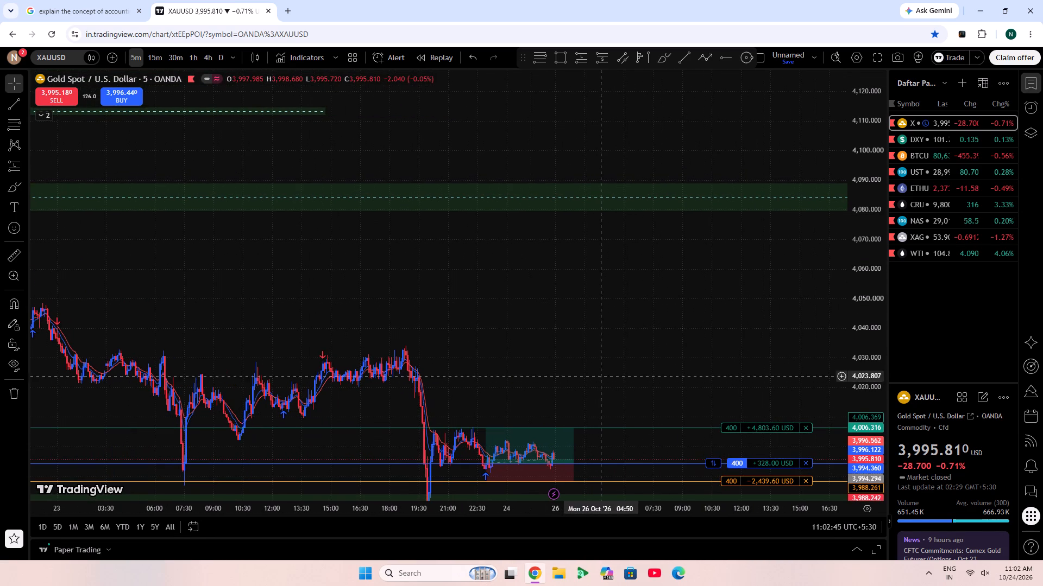
{"action": "left_click", "coordinate": [682, 166]}
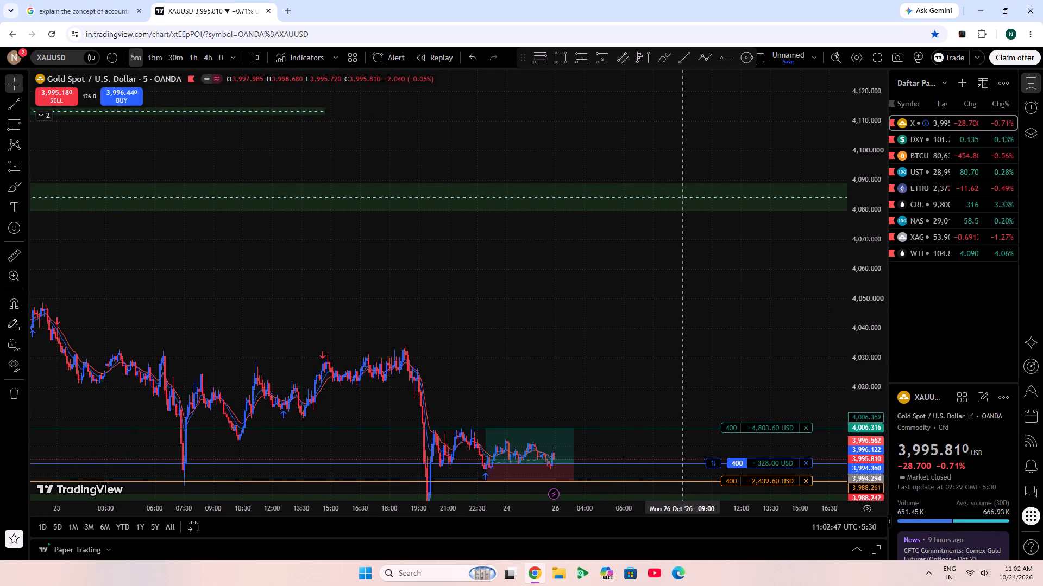
Examine the recent 5-minute XAUUSD candles against the position's entry, target and stop levels and the green zone below.
{"action": "double_click", "coordinate": [873, 334]}
{"action": "scroll", "coordinate": [661, 324], "scroll_direction": "up", "scroll_amount": 5}
{"action": "left_click_drag", "start_coordinate": [432, 253], "coordinate": [761, 223]}
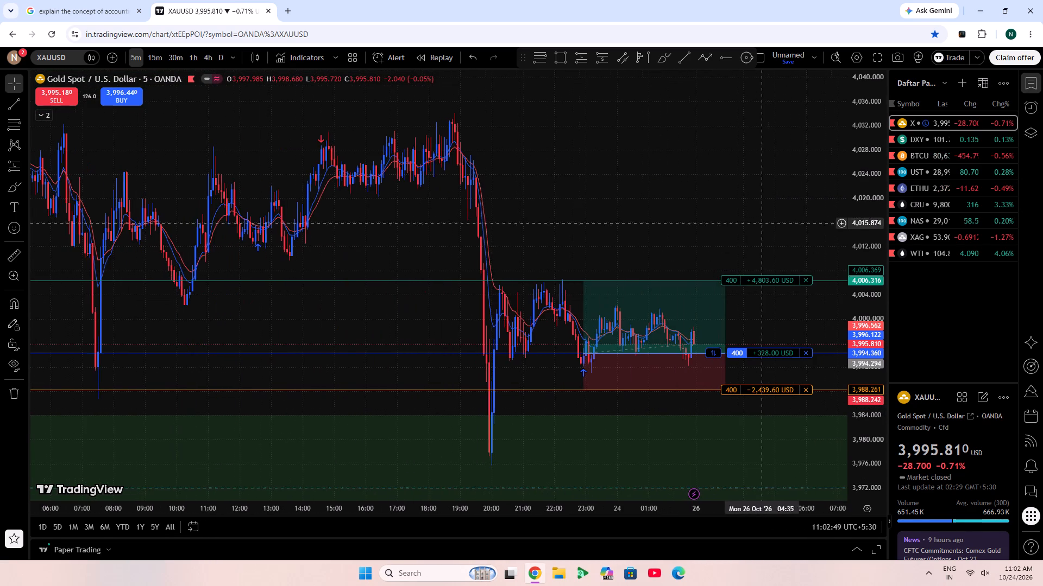
{"action": "scroll", "coordinate": [869, 385], "scroll_direction": "up", "scroll_amount": 9}
{"action": "left_click_drag", "start_coordinate": [749, 351], "coordinate": [650, 279]}
{"action": "scroll", "coordinate": [846, 376], "scroll_direction": "up", "scroll_amount": 3}
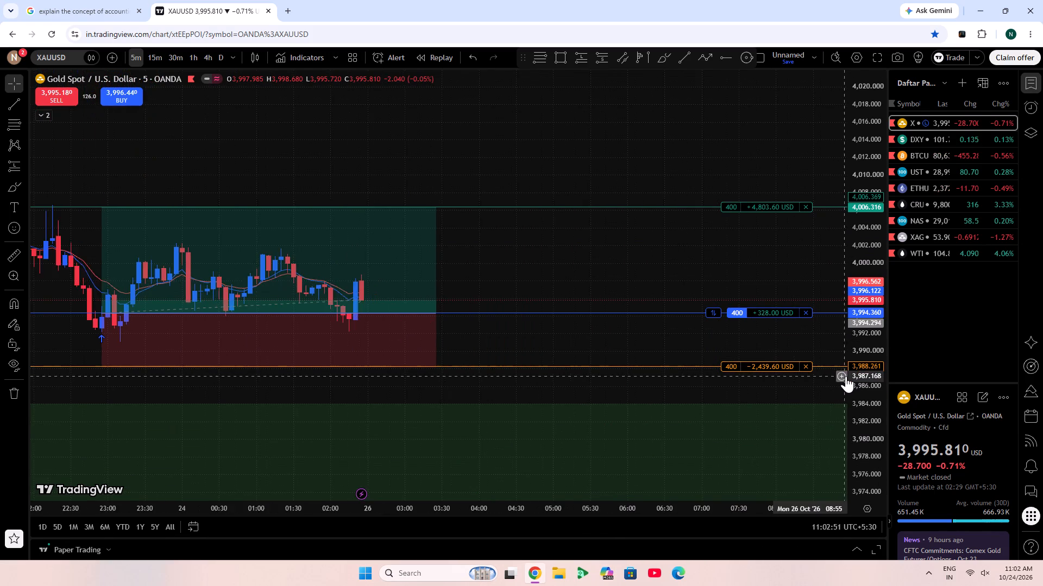
{"action": "scroll", "coordinate": [846, 376], "scroll_direction": "down", "scroll_amount": 2}
{"action": "scroll", "coordinate": [882, 395], "scroll_direction": "up", "scroll_amount": 2}
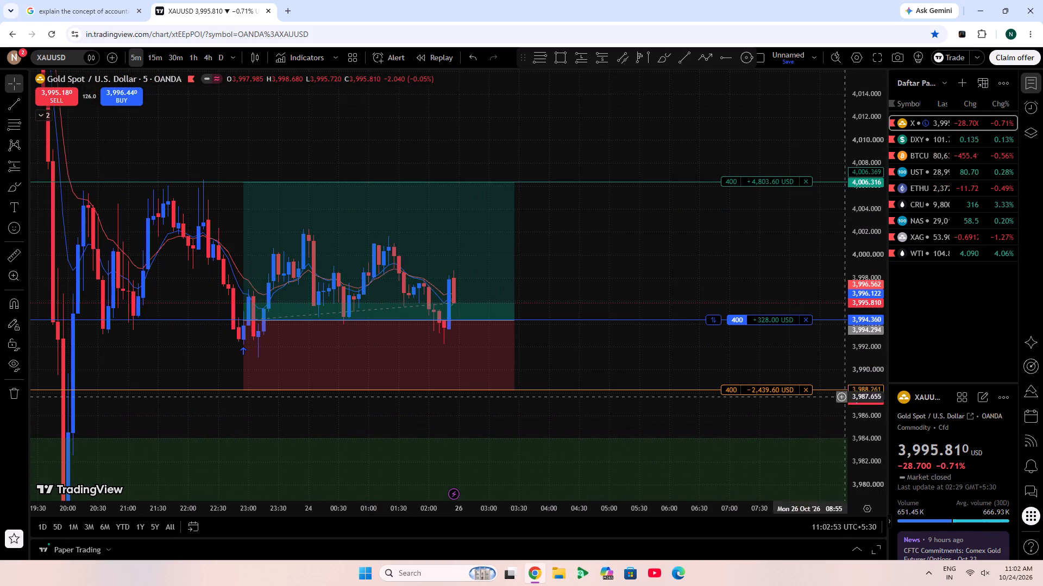
{"action": "scroll", "coordinate": [634, 0], "scroll_direction": "down", "scroll_amount": 9}
{"action": "left_click_drag", "start_coordinate": [603, 260], "coordinate": [686, 254]}
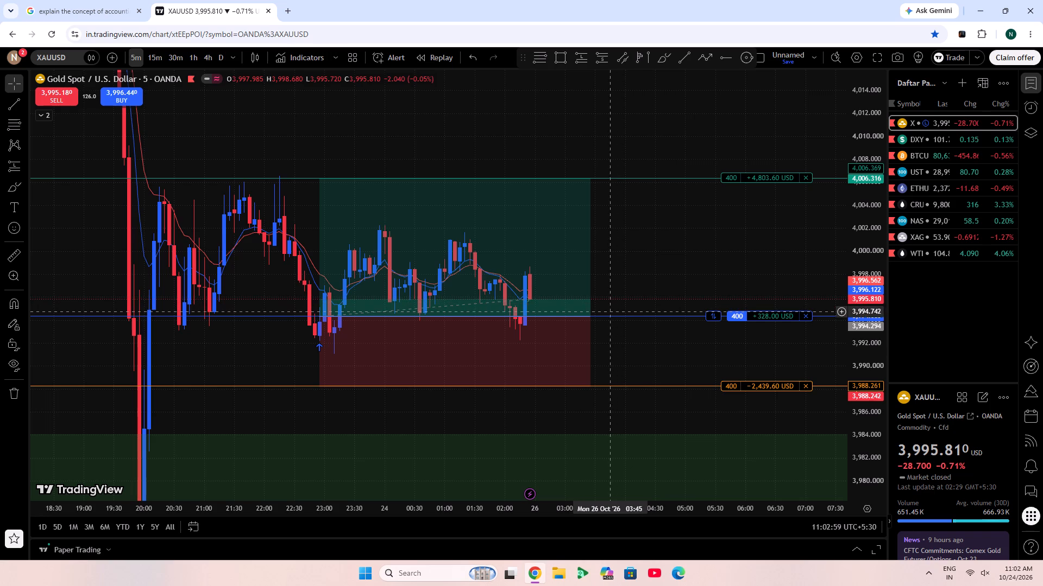
{"action": "left_click_drag", "start_coordinate": [660, 263], "coordinate": [667, 264]}
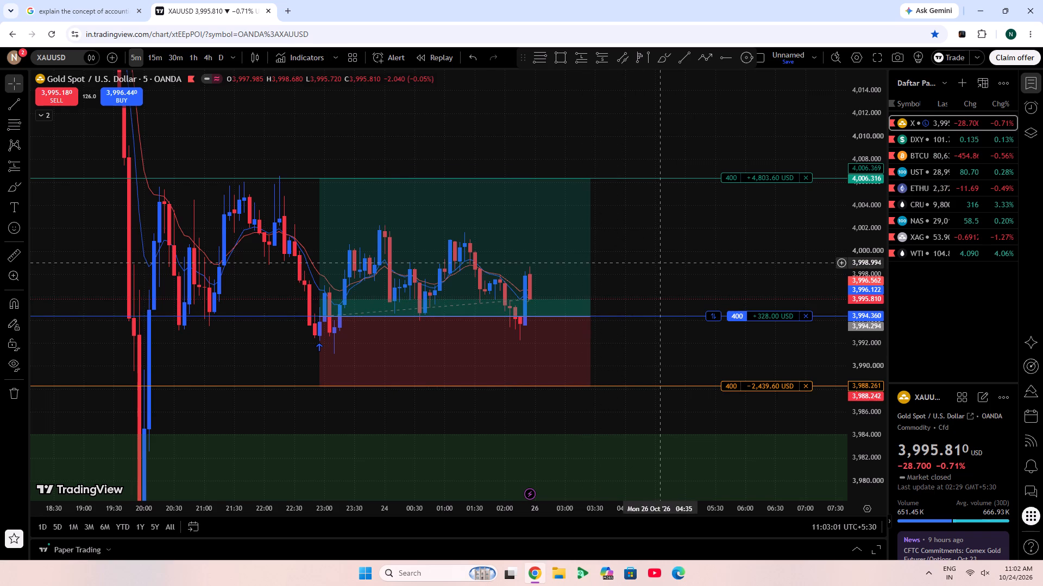
{"action": "left_click_drag", "start_coordinate": [667, 264], "coordinate": [680, 270]}
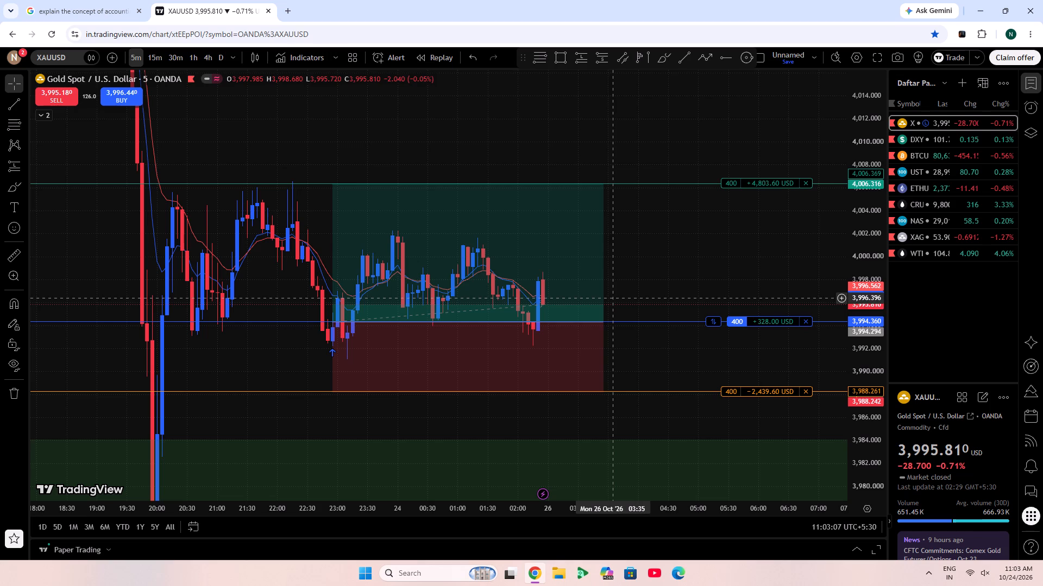
{"action": "left_click_drag", "start_coordinate": [667, 283], "coordinate": [649, 276]}
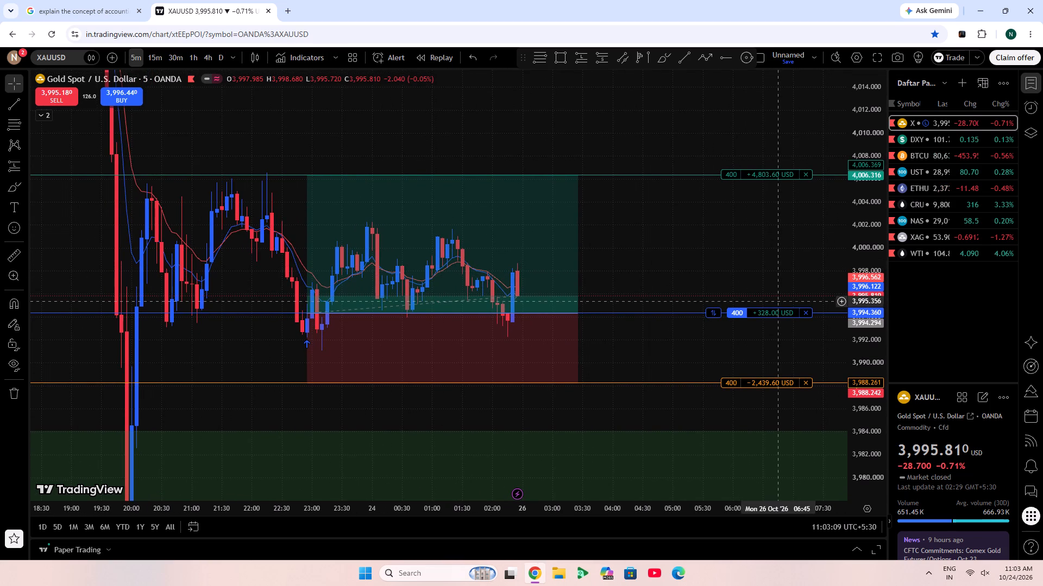
{"action": "scroll", "coordinate": [877, 342], "scroll_direction": "up", "scroll_amount": 3}
{"action": "scroll", "coordinate": [523, 0], "scroll_direction": "down", "scroll_amount": 11}
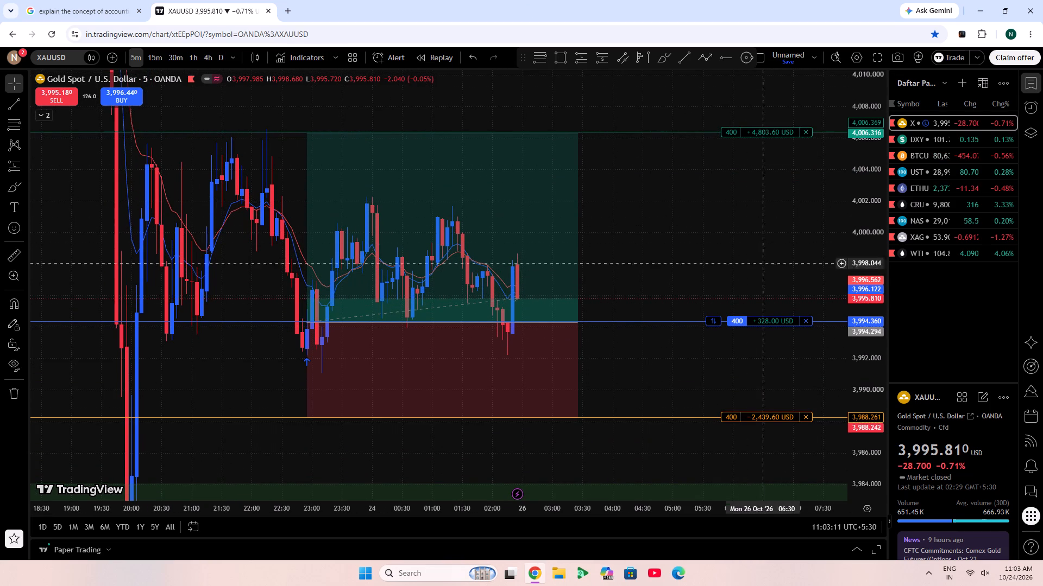
{"action": "scroll", "coordinate": [867, 354], "scroll_direction": "down", "scroll_amount": 1}
{"action": "left_click_drag", "start_coordinate": [580, 250], "coordinate": [584, 238]}
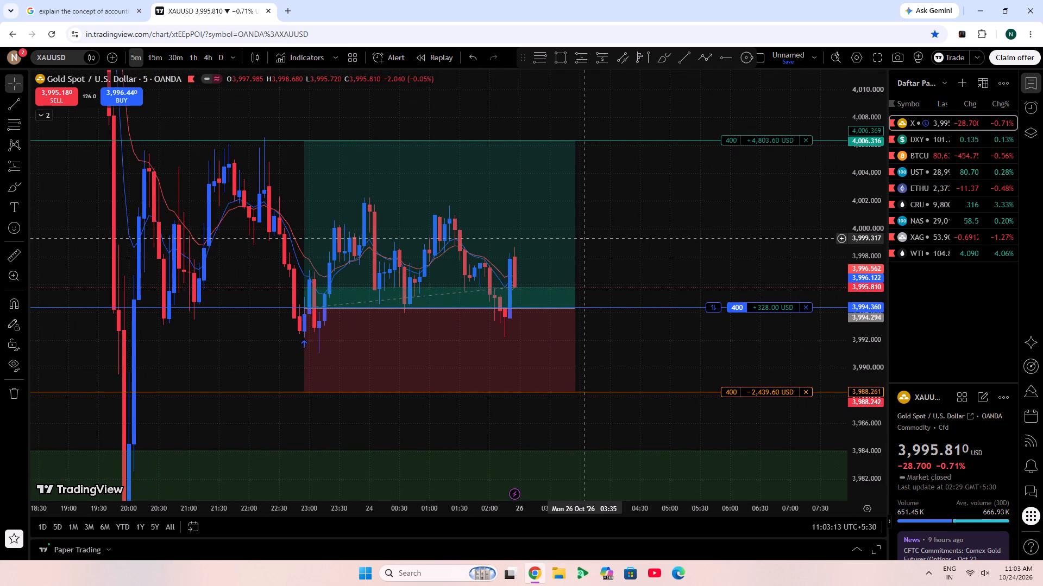
{"action": "left_click", "coordinate": [615, 235]}
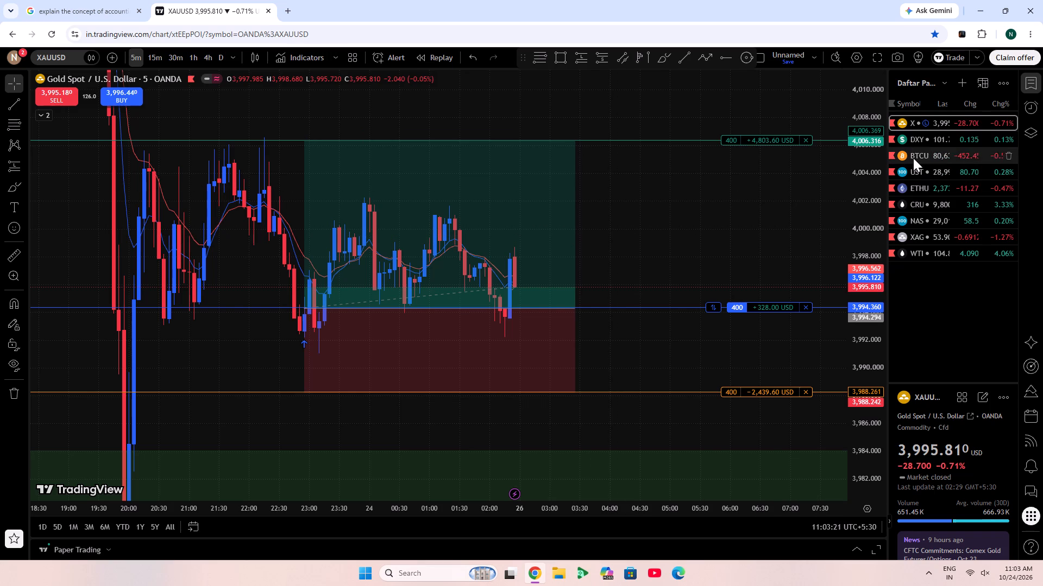
Open the DXY chart from the watchlist and examine its 5-minute price action, descending channel, green zone and projected path.
{"action": "left_click", "coordinate": [909, 143]}
{"action": "left_click", "coordinate": [914, 125]}
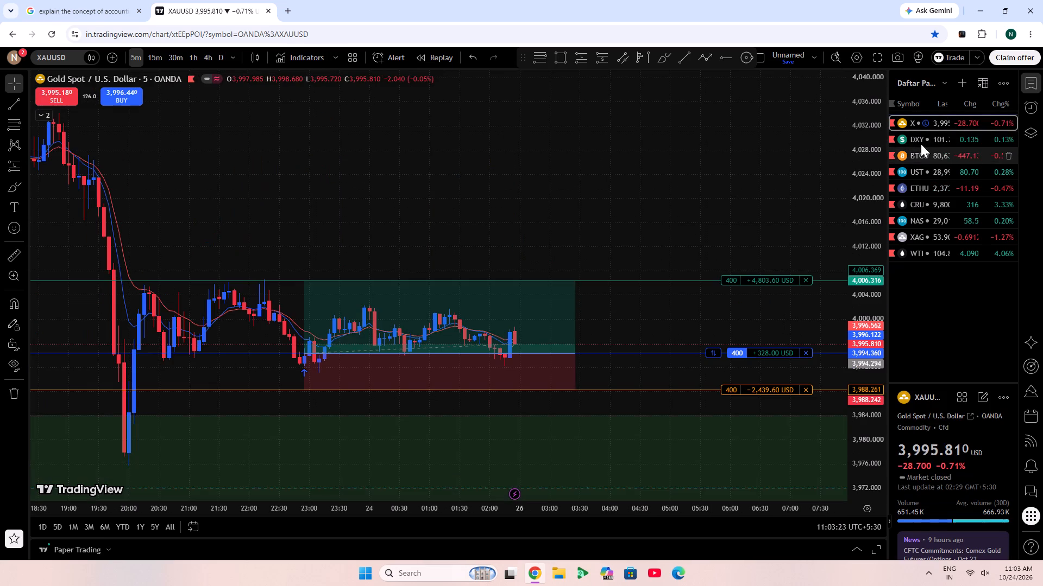
{"action": "left_click", "coordinate": [911, 142]}
{"action": "scroll", "coordinate": [705, 136], "scroll_direction": "down", "scroll_amount": 4}
{"action": "scroll", "coordinate": [739, 255], "scroll_direction": "up", "scroll_amount": 3}
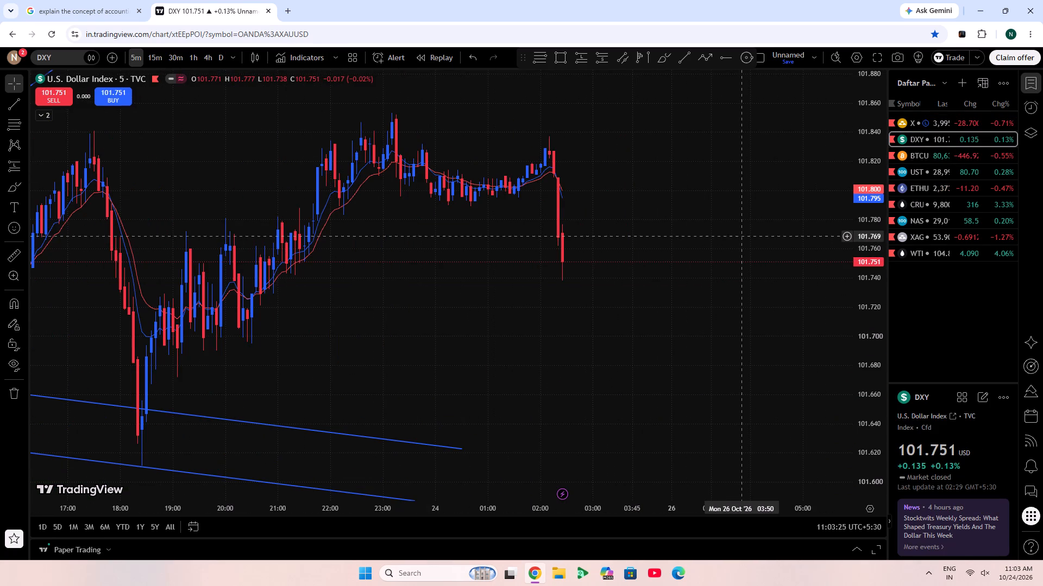
{"action": "left_click_drag", "start_coordinate": [743, 236], "coordinate": [734, 257]}
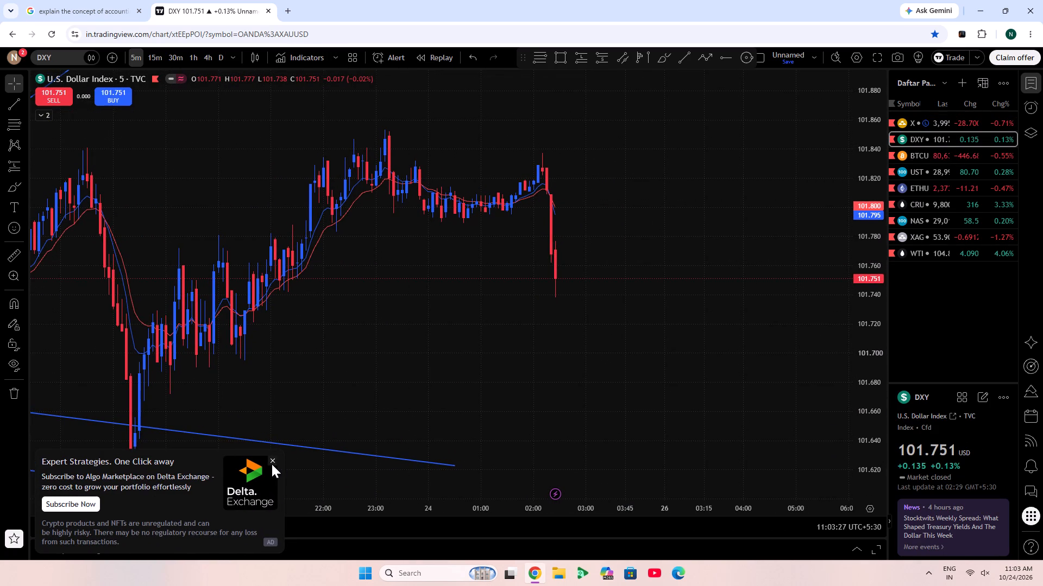
{"action": "left_click", "coordinate": [272, 464]}
{"action": "left_click_drag", "start_coordinate": [651, 305], "coordinate": [601, 453]}
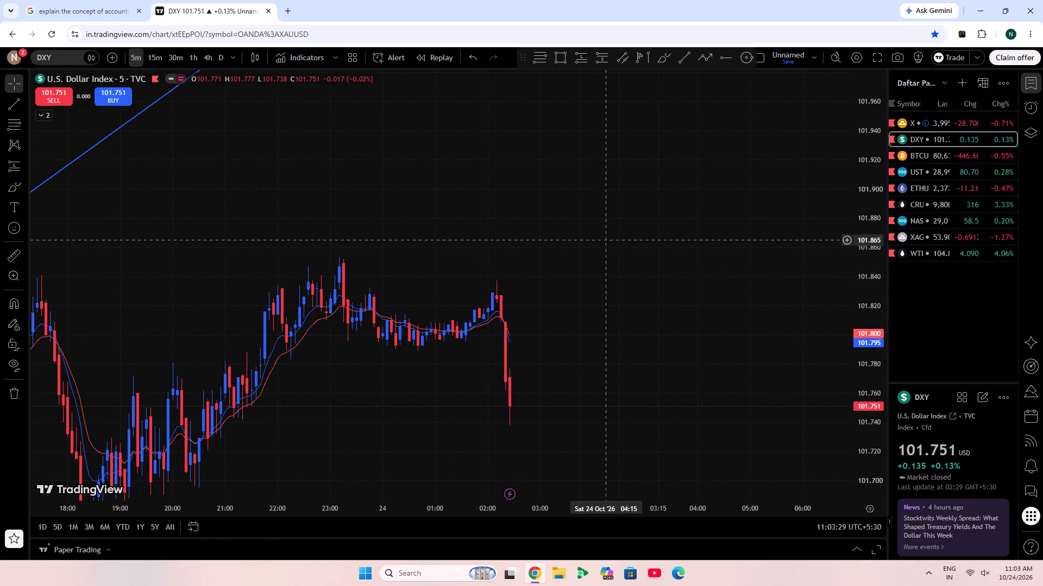
{"action": "scroll", "coordinate": [651, 229], "scroll_direction": "down", "scroll_amount": 10}
{"action": "scroll", "coordinate": [851, 322], "scroll_direction": "down", "scroll_amount": 13}
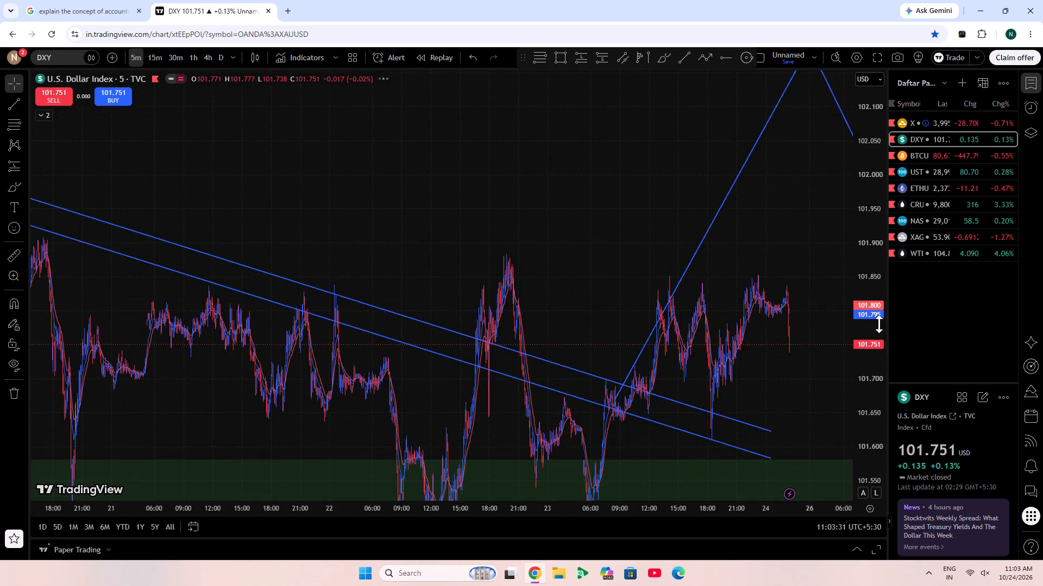
{"action": "scroll", "coordinate": [879, 324], "scroll_direction": "down", "scroll_amount": 11}
{"action": "left_click_drag", "start_coordinate": [672, 238], "coordinate": [264, 259]}
{"action": "left_click_drag", "start_coordinate": [491, 374], "coordinate": [831, 311]}
{"action": "scroll", "coordinate": [615, 278], "scroll_direction": "down", "scroll_amount": 5}
{"action": "left_click_drag", "start_coordinate": [721, 169], "coordinate": [356, 193]}
Switch DXY to the 4-hour timeframe and examine the latest candles with the channel, green zone and projected path.
{"action": "left_click", "coordinate": [147, 63]}
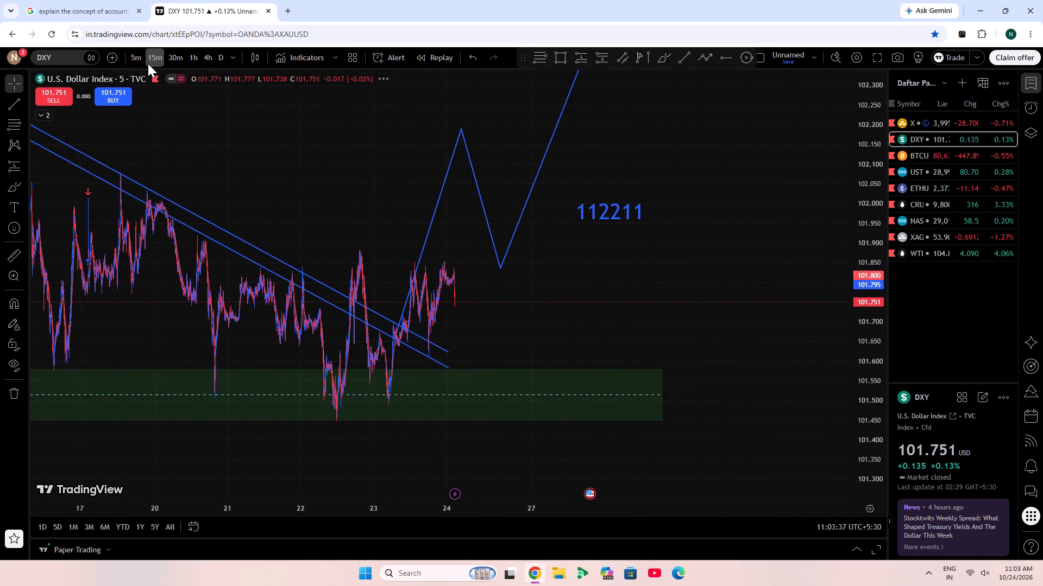
{"action": "left_click", "coordinate": [188, 63]}
{"action": "left_click", "coordinate": [206, 58]}
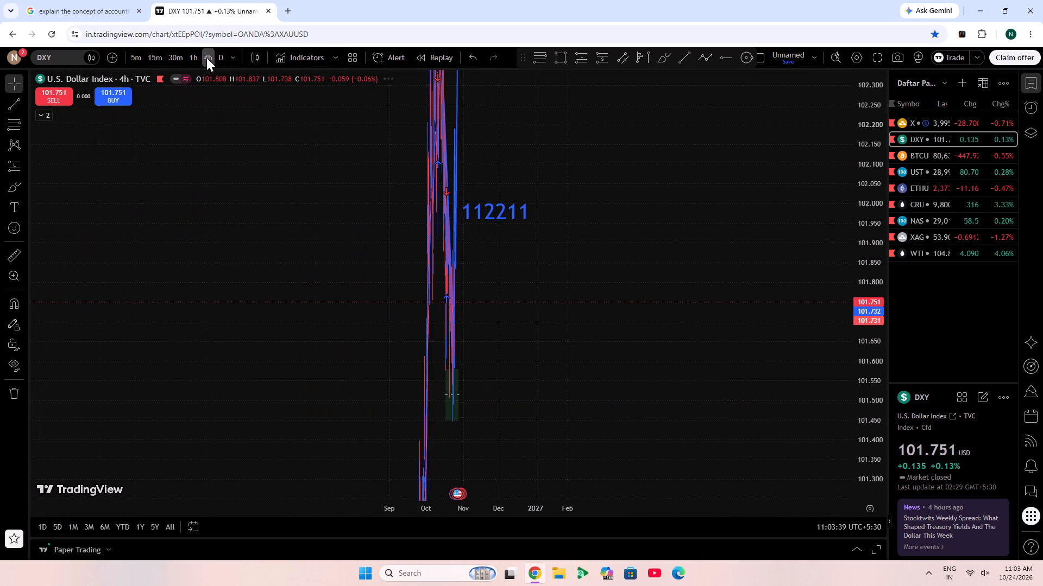
{"action": "scroll", "coordinate": [364, 203], "scroll_direction": "up", "scroll_amount": 6}
{"action": "double_click", "coordinate": [863, 264]}
{"action": "scroll", "coordinate": [182, 273], "scroll_direction": "up", "scroll_amount": 6}
{"action": "left_click_drag", "start_coordinate": [114, 271], "coordinate": [316, 295]}
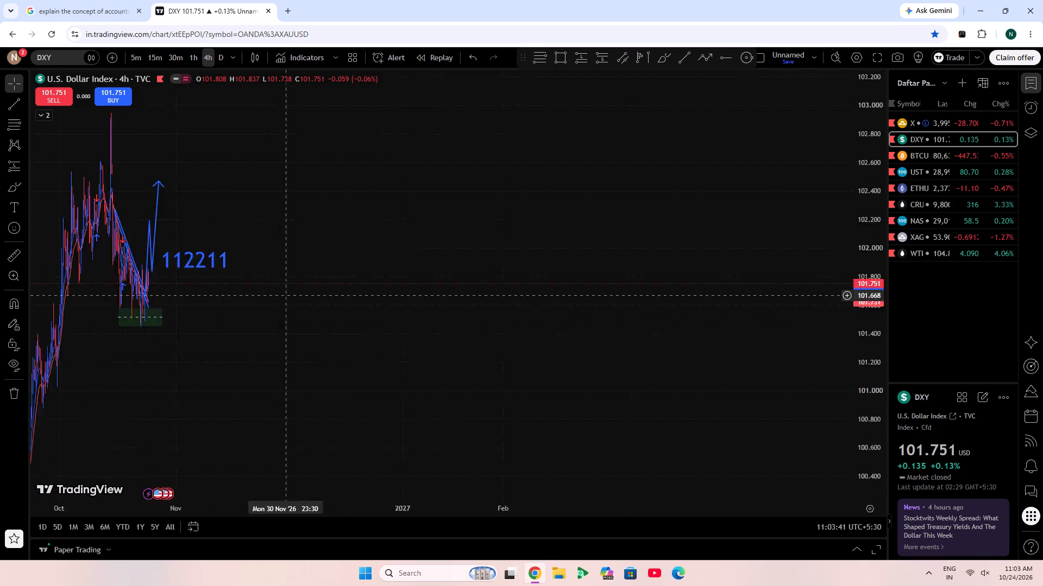
{"action": "left_click_drag", "start_coordinate": [316, 295], "coordinate": [784, 342]}
{"action": "scroll", "coordinate": [296, 335], "scroll_direction": "up", "scroll_amount": 11}
{"action": "left_click_drag", "start_coordinate": [277, 332], "coordinate": [749, 380]}
{"action": "scroll", "coordinate": [624, 373], "scroll_direction": "up", "scroll_amount": 12}
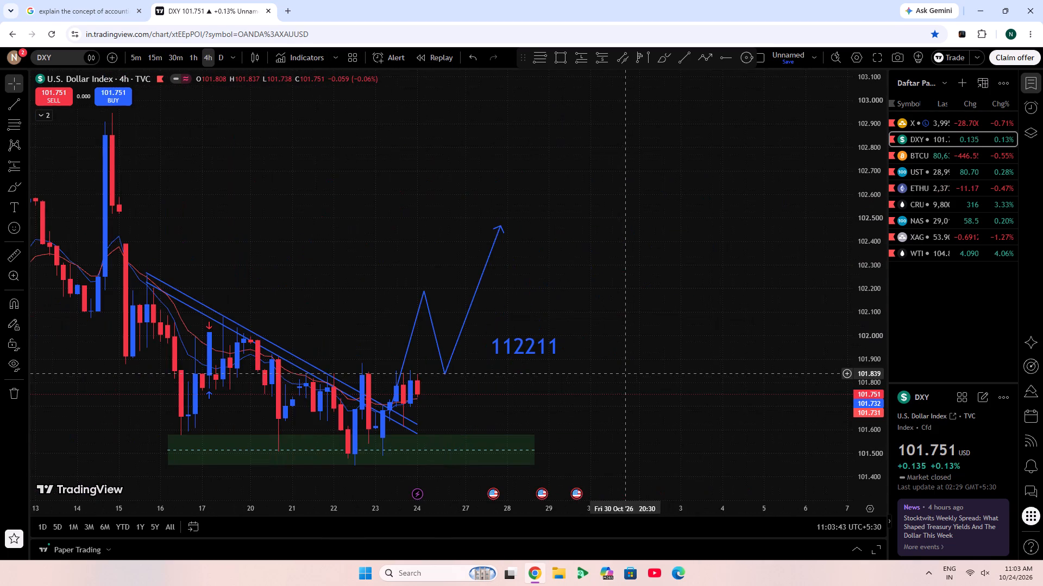
{"action": "left_click_drag", "start_coordinate": [744, 246], "coordinate": [727, 242]}
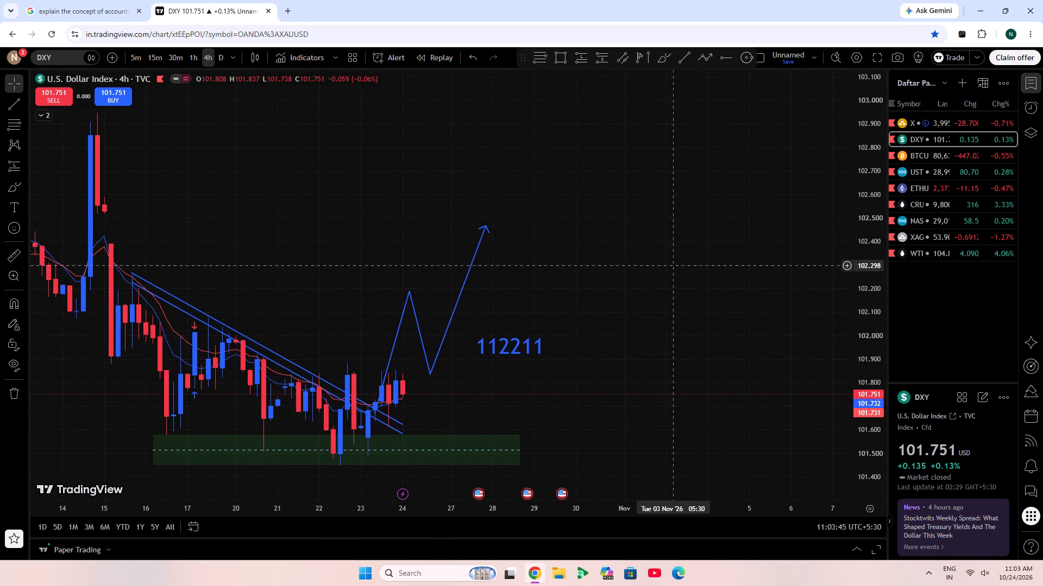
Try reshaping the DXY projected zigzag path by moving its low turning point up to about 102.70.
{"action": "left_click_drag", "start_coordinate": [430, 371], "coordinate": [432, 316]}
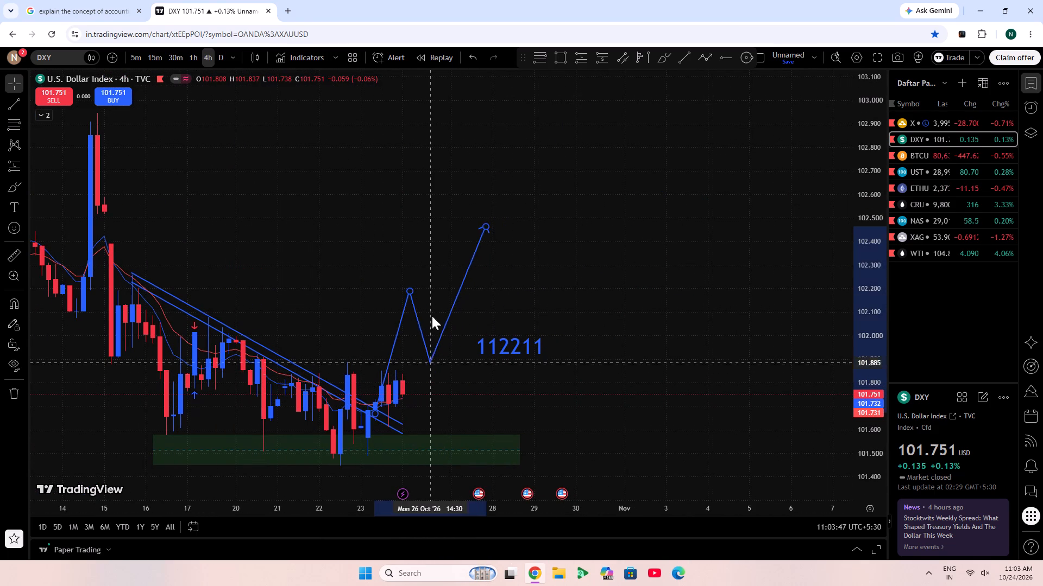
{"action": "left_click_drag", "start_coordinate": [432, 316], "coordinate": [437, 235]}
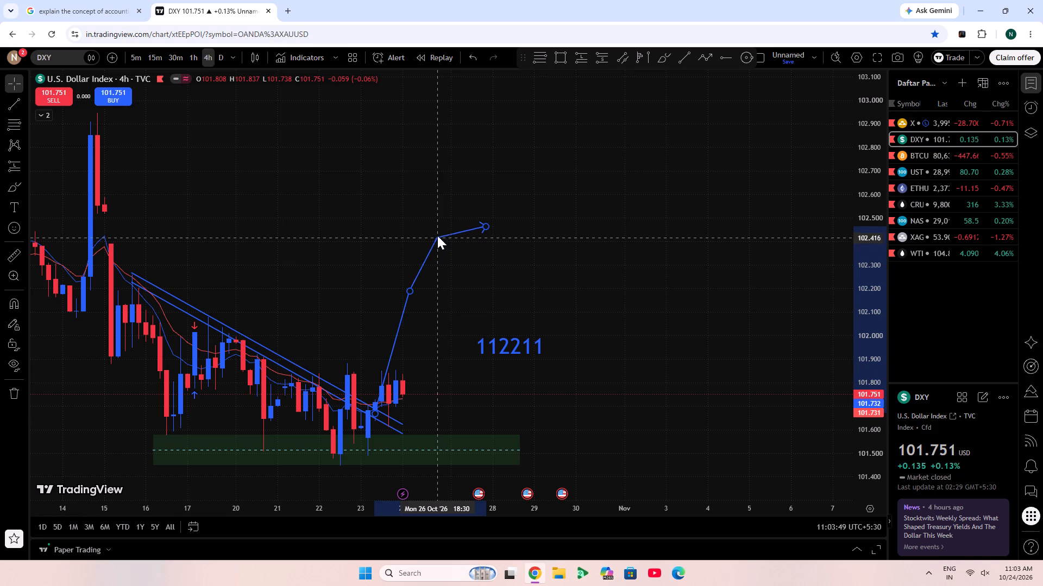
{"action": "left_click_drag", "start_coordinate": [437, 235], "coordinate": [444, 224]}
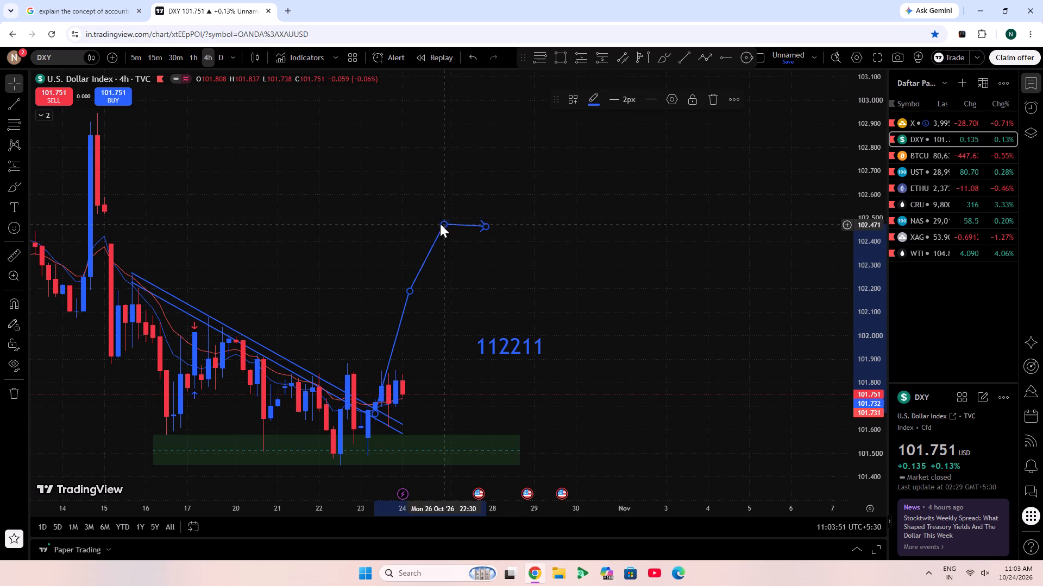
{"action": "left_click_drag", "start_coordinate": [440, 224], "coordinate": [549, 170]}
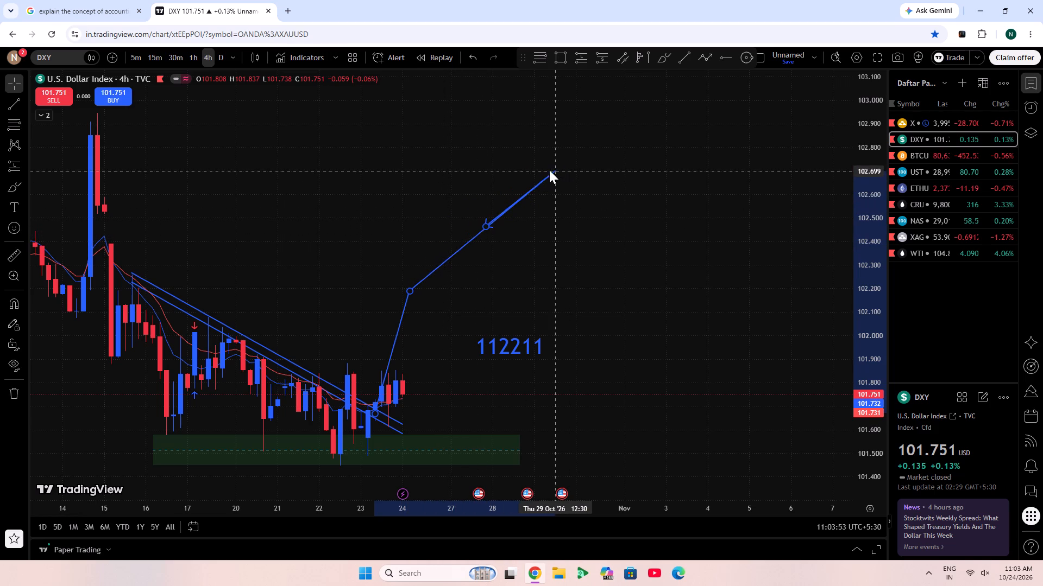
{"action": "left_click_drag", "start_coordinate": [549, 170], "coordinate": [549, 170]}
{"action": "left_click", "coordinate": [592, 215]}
Delete the projected zigzag arrow path from the DXY chart.
{"action": "left_click", "coordinate": [515, 200]}
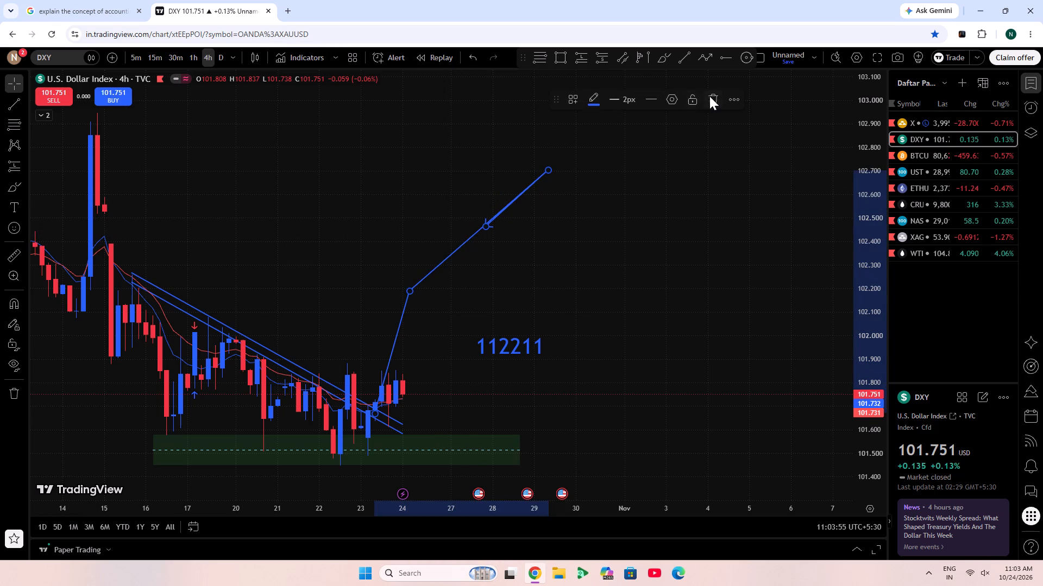
{"action": "left_click", "coordinate": [712, 95]}
Unlock the 112211 text label and move it closer to the latest 4-hour DXY candles.
{"action": "left_click", "coordinate": [506, 336]}
{"action": "left_click", "coordinate": [654, 93]}
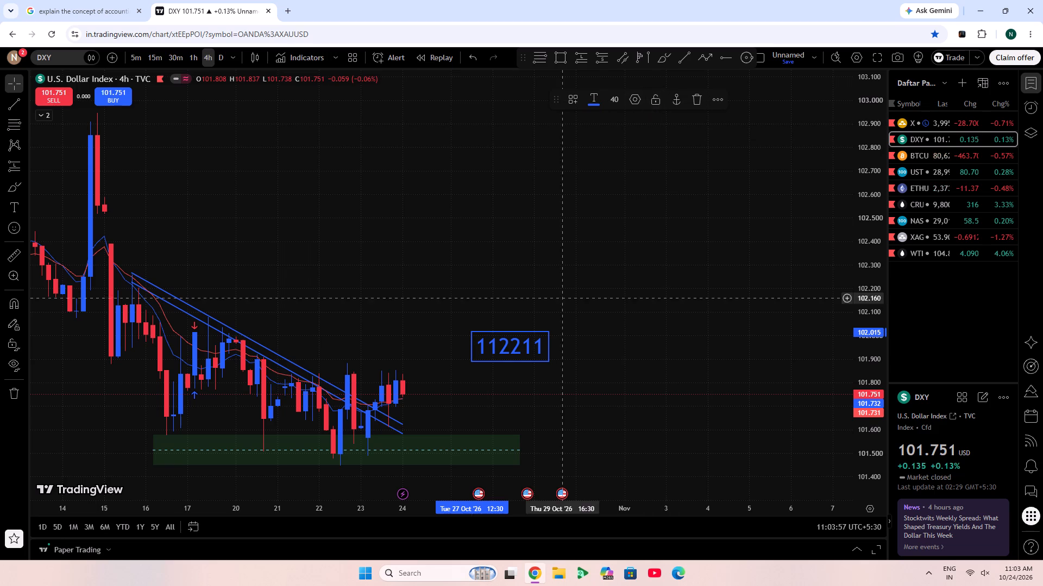
{"action": "left_click_drag", "start_coordinate": [531, 346], "coordinate": [470, 354]}
{"action": "left_click", "coordinate": [566, 278]}
Switch DXY to the 15-minute timeframe and move the 112211 label to about 101.887 at 26 Oct 15:15.
{"action": "left_click", "coordinate": [153, 55]}
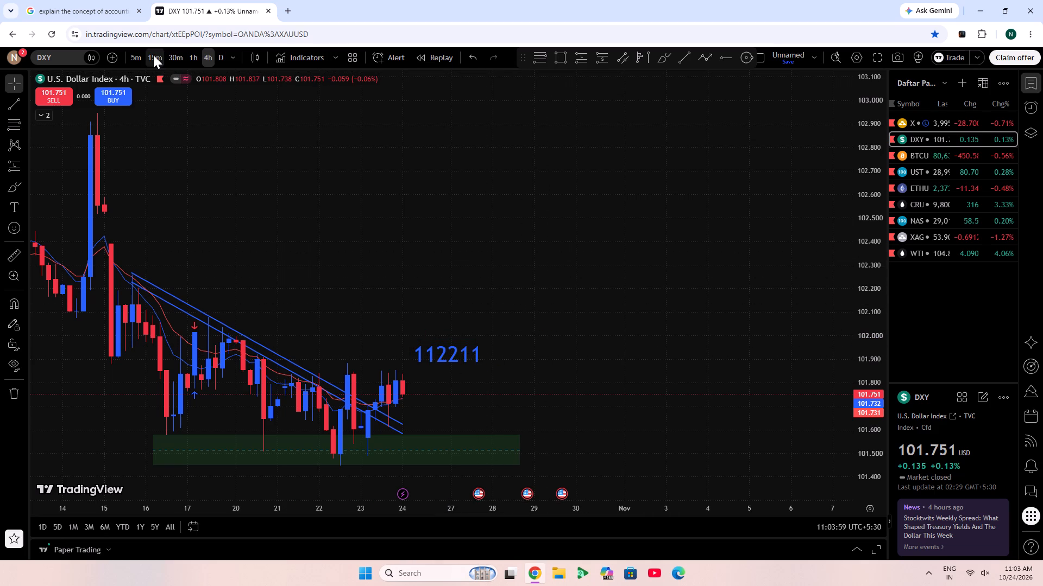
{"action": "scroll", "coordinate": [517, 292], "scroll_direction": "down", "scroll_amount": 16}
{"action": "left_click_drag", "start_coordinate": [768, 200], "coordinate": [601, 211]}
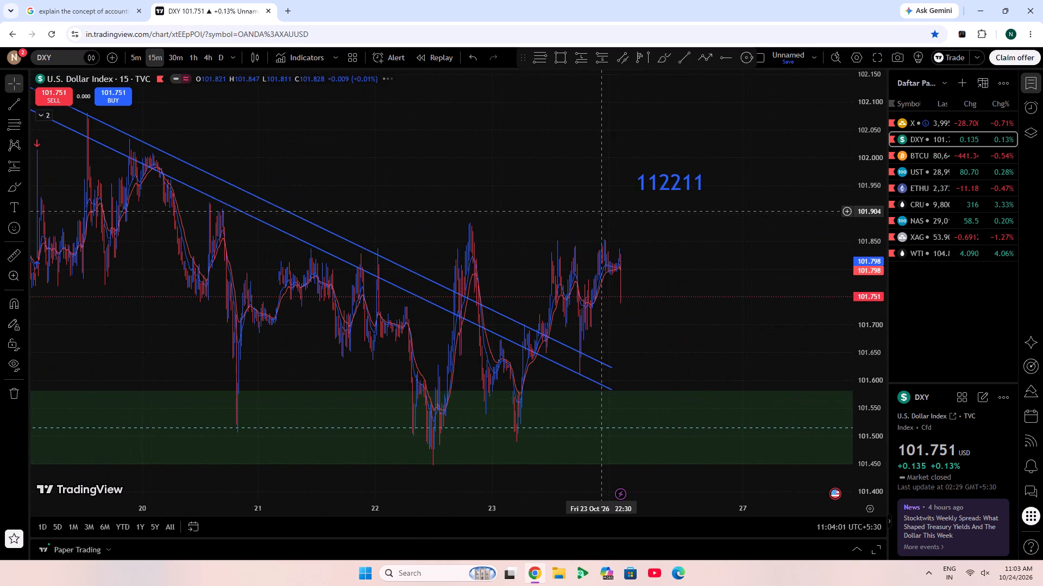
{"action": "left_click_drag", "start_coordinate": [672, 187], "coordinate": [738, 239]}
{"action": "left_click", "coordinate": [771, 342]}
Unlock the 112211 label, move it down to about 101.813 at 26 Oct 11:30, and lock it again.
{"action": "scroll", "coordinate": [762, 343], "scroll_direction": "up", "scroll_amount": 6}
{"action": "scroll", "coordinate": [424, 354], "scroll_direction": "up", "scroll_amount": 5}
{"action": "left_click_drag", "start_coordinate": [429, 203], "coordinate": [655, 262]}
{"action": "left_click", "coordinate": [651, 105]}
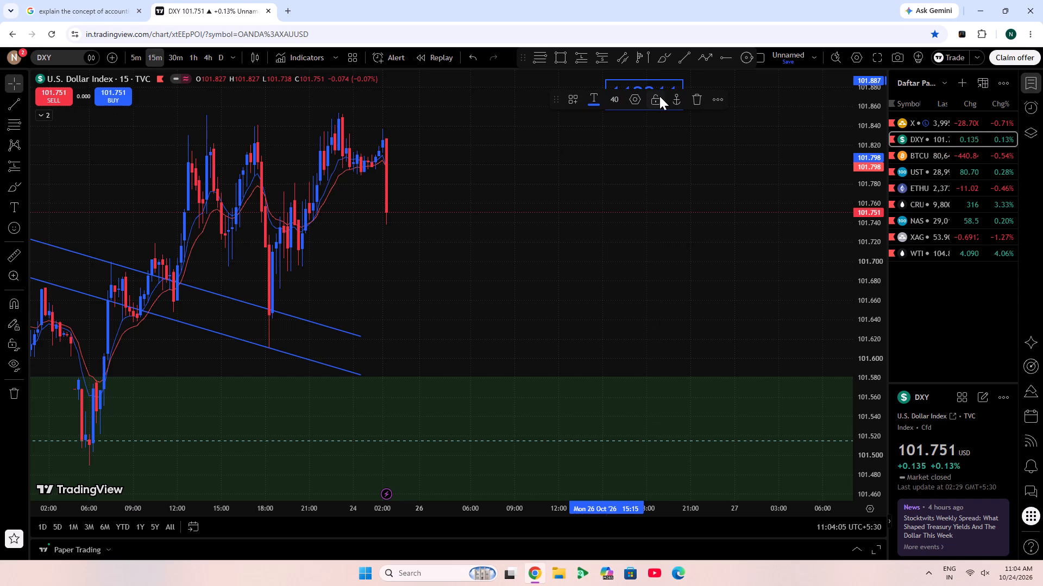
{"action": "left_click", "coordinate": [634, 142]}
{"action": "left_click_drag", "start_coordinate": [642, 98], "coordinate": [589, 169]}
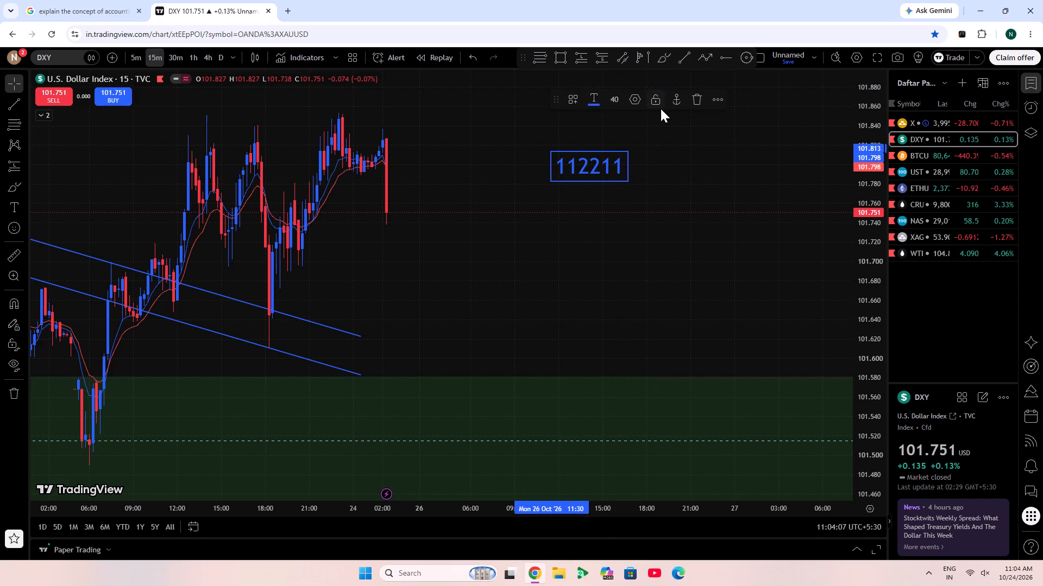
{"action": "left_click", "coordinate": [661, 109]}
Remove the descending trend lines and the green support zone from the DXY chart, keeping the locked 112211 label.
{"action": "scroll", "coordinate": [538, 263], "scroll_direction": "down", "scroll_amount": 5}
{"action": "scroll", "coordinate": [663, 314], "scroll_direction": "down", "scroll_amount": 5}
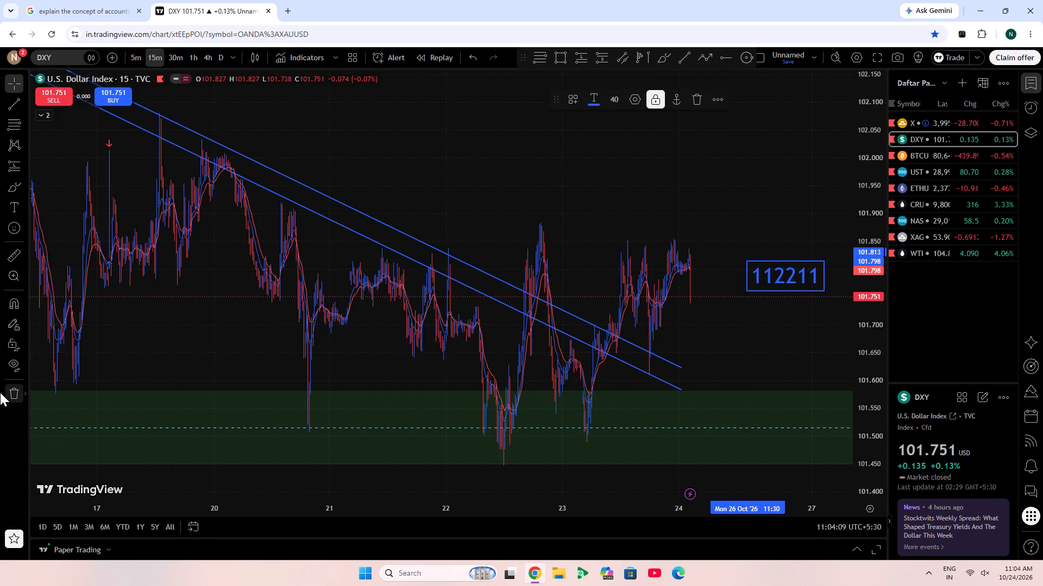
{"action": "left_click", "coordinate": [9, 394]}
{"action": "left_click", "coordinate": [38, 393]}
On the 30-minute DXY timeframe, draw a thin rectangle support zone around 101.500, starting at 20 Oct 22:00 with its upper edge at 101.513.
{"action": "scroll", "coordinate": [404, 394], "scroll_direction": "down", "scroll_amount": 5}
{"action": "scroll", "coordinate": [404, 394], "scroll_direction": "up", "scroll_amount": 5}
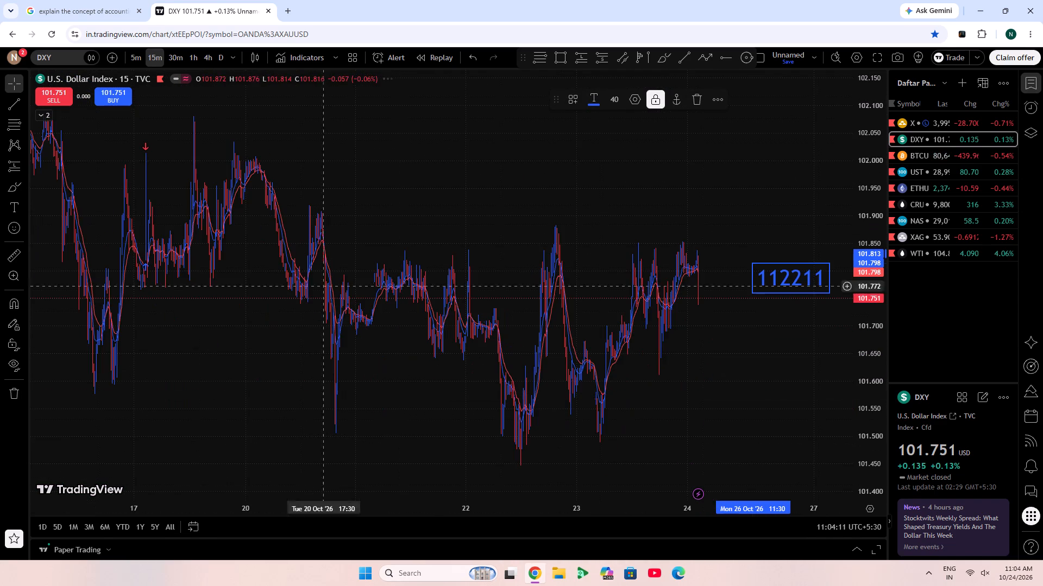
{"action": "left_click", "coordinate": [181, 62]}
{"action": "scroll", "coordinate": [323, 241], "scroll_direction": "up", "scroll_amount": 5}
{"action": "scroll", "coordinate": [425, 259], "scroll_direction": "up", "scroll_amount": 3}
{"action": "left_click_drag", "start_coordinate": [537, 384], "coordinate": [526, 381]}
{"action": "left_click", "coordinate": [558, 60]}
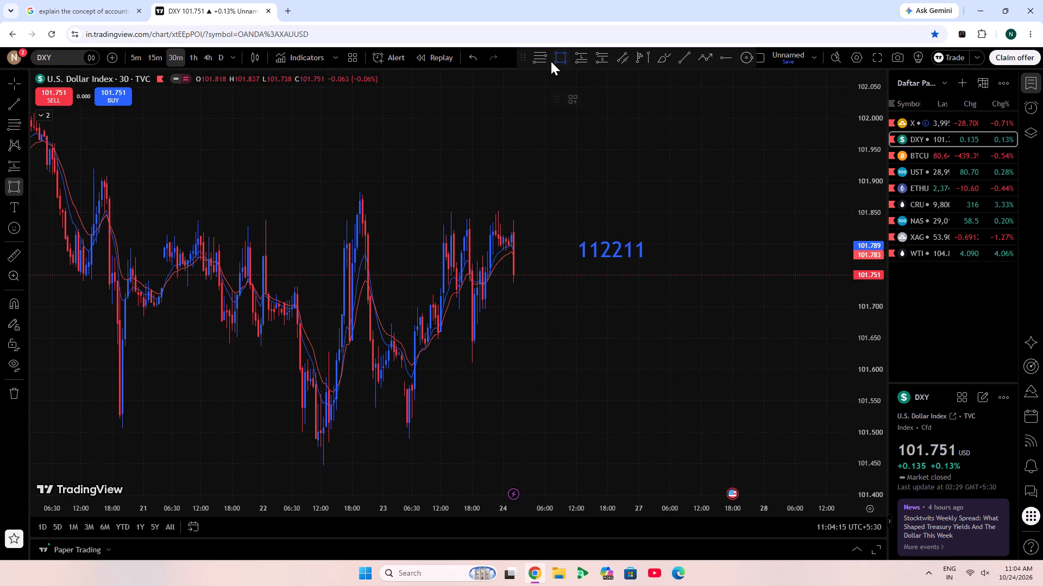
{"action": "left_click", "coordinate": [134, 424]}
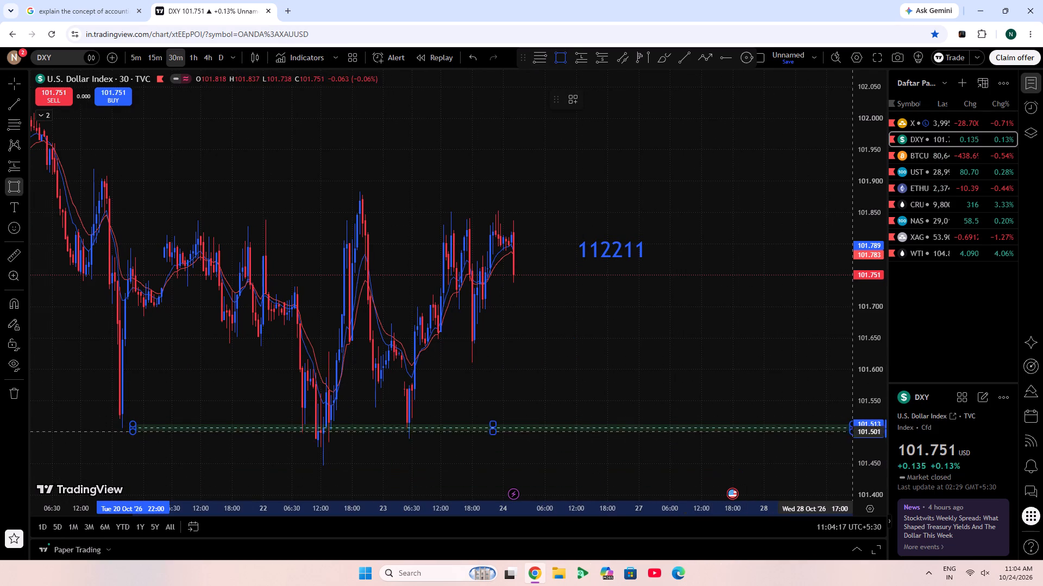
{"action": "left_click", "coordinate": [861, 441]}
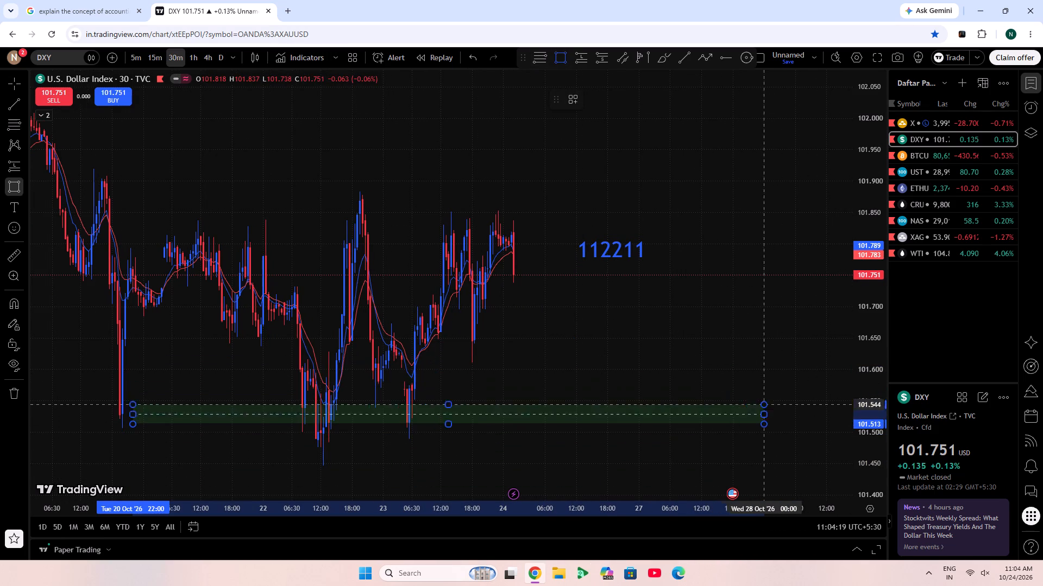
{"action": "left_click", "coordinate": [844, 439]}
Draw an orange-filled rectangle resistance zone from about 101.872 to 101.845, spanning 22 Oct 08:00 to 27 Oct 16:30.
{"action": "left_click_drag", "start_coordinate": [702, 368], "coordinate": [623, 383]}
{"action": "scroll", "coordinate": [873, 420], "scroll_direction": "down", "scroll_amount": 2}
{"action": "scroll", "coordinate": [362, 544], "scroll_direction": "up", "scroll_amount": 2}
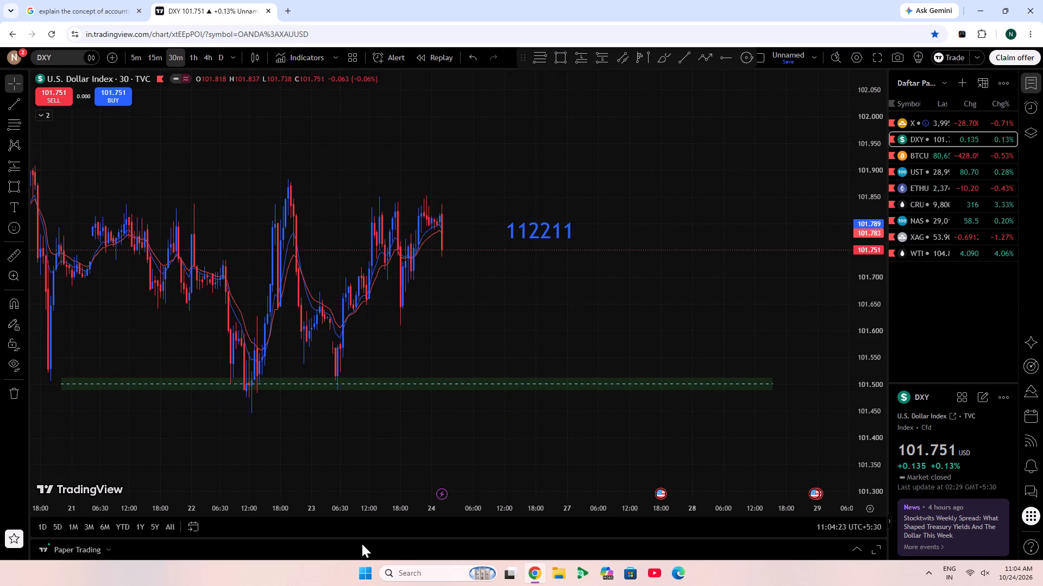
{"action": "scroll", "coordinate": [362, 544], "scroll_direction": "up", "scroll_amount": 1}
{"action": "scroll", "coordinate": [392, 432], "scroll_direction": "up", "scroll_amount": 4}
{"action": "left_click_drag", "start_coordinate": [299, 330], "coordinate": [569, 392]}
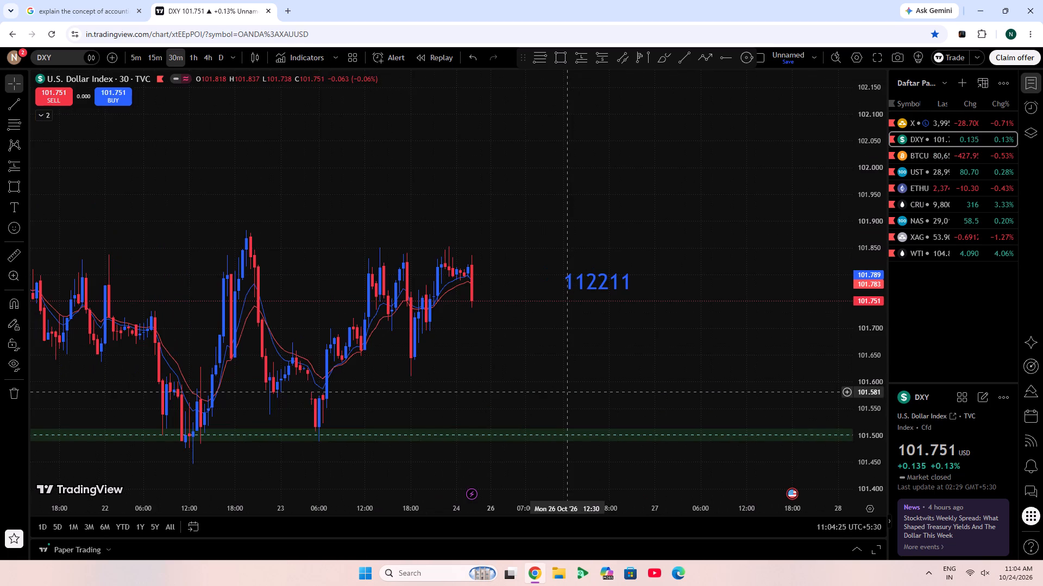
{"action": "scroll", "coordinate": [423, 0], "scroll_direction": "down", "scroll_amount": 7}
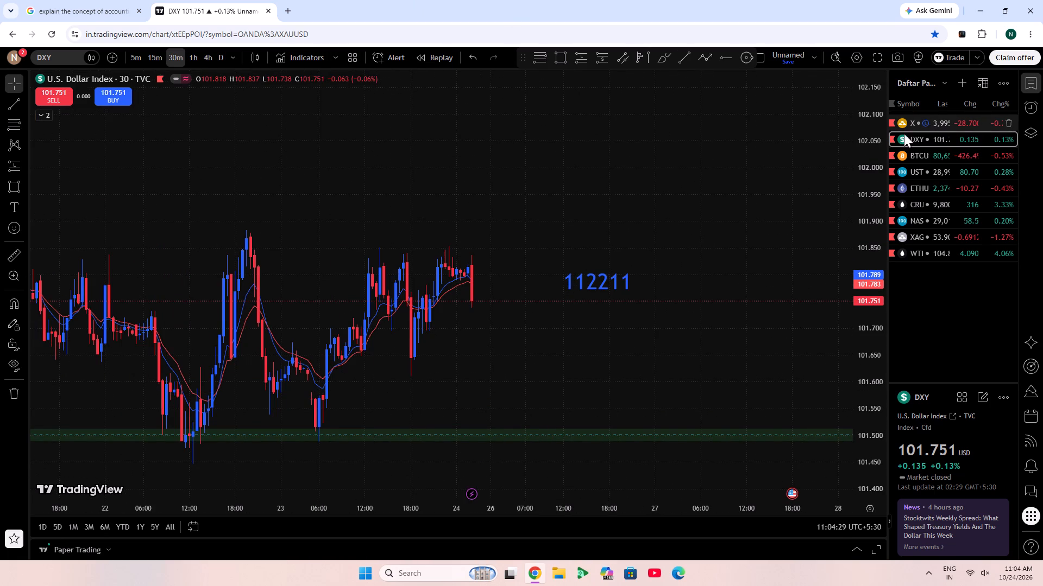
{"action": "left_click_drag", "start_coordinate": [775, 285], "coordinate": [769, 307]}
{"action": "left_click", "coordinate": [556, 52]}
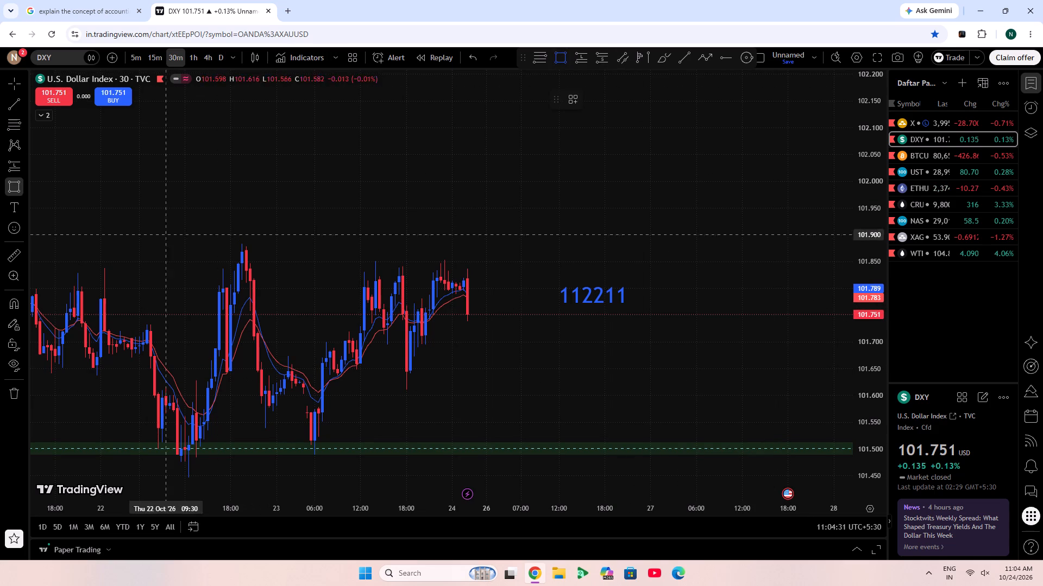
{"action": "left_click", "coordinate": [155, 250]}
{"action": "left_click", "coordinate": [775, 264]}
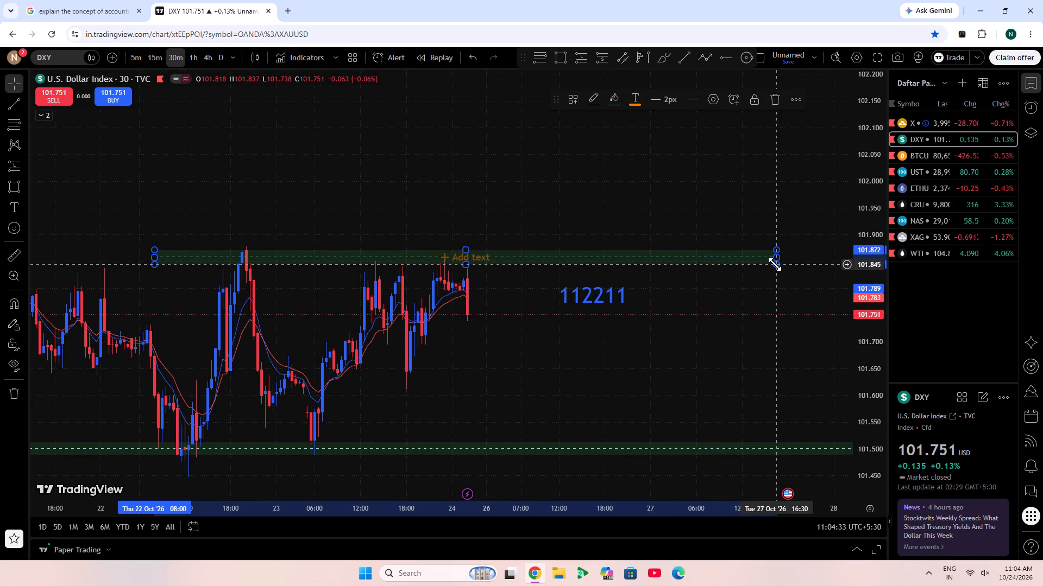
{"action": "left_click", "coordinate": [612, 101]}
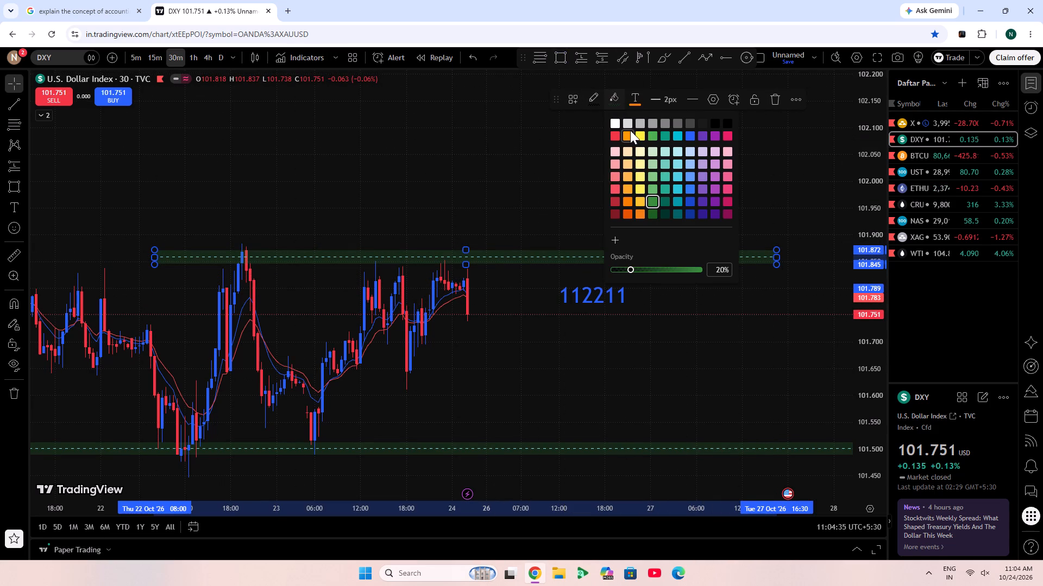
{"action": "left_click", "coordinate": [630, 130]}
{"action": "left_click", "coordinate": [530, 200]}
Unlock the 112211 label, move it above the orange zone to about 102.072 on 26 Oct, and lock it again.
{"action": "left_click", "coordinate": [581, 292]}
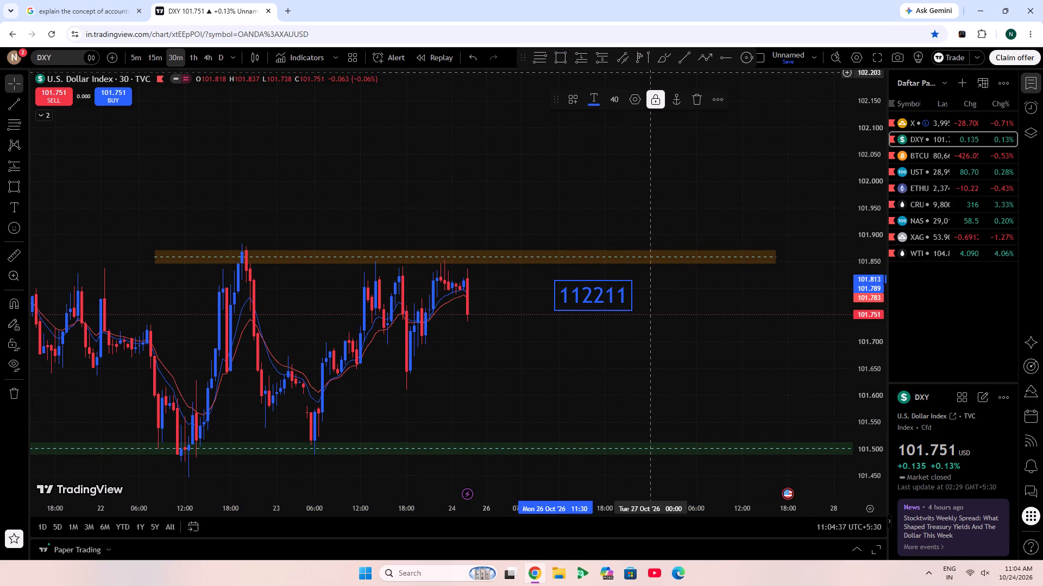
{"action": "left_click", "coordinate": [654, 101]}
{"action": "left_click_drag", "start_coordinate": [612, 300], "coordinate": [641, 161]}
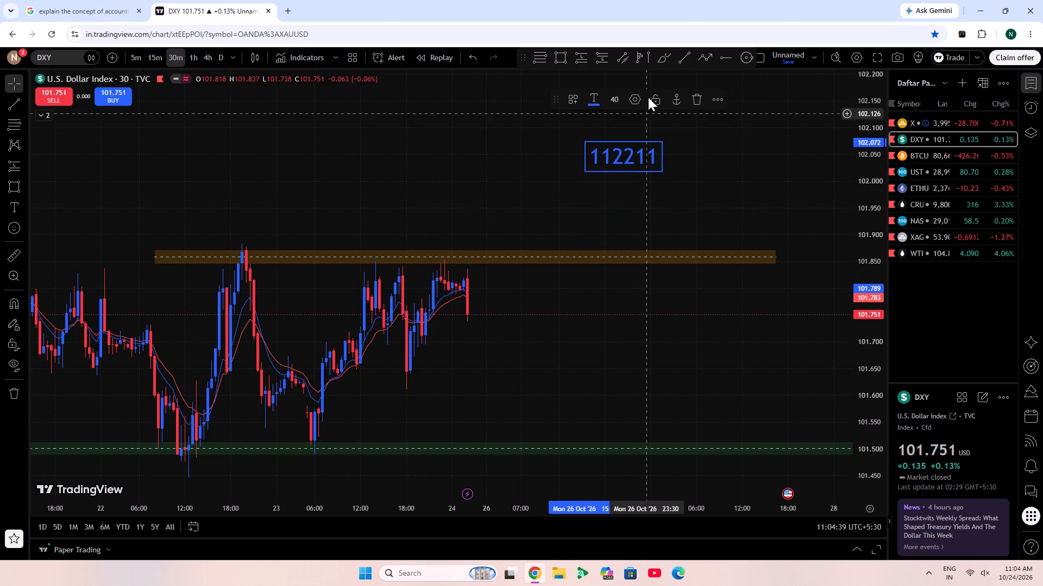
{"action": "left_click", "coordinate": [656, 104]}
{"action": "left_click", "coordinate": [603, 244]}
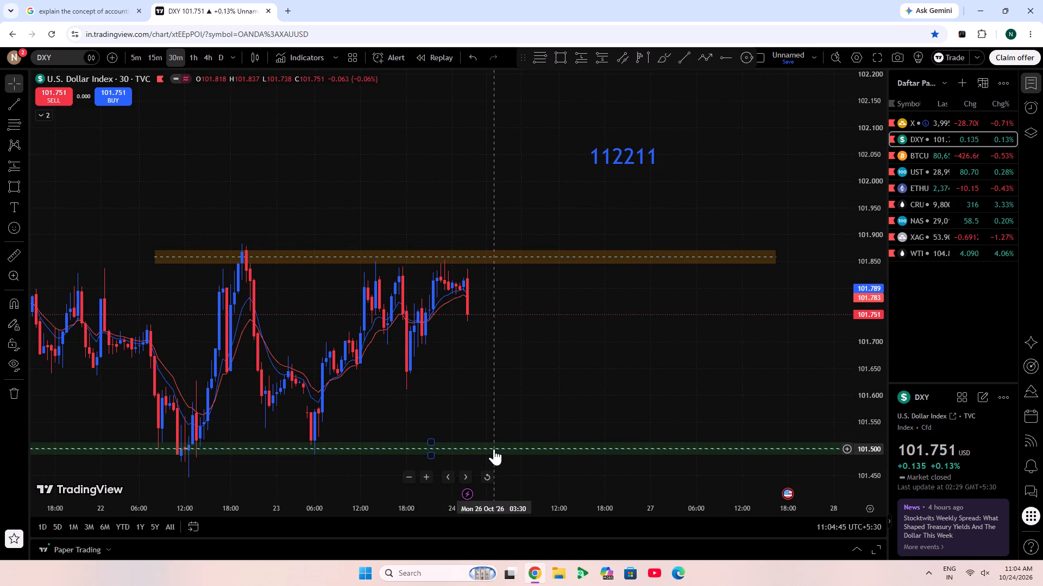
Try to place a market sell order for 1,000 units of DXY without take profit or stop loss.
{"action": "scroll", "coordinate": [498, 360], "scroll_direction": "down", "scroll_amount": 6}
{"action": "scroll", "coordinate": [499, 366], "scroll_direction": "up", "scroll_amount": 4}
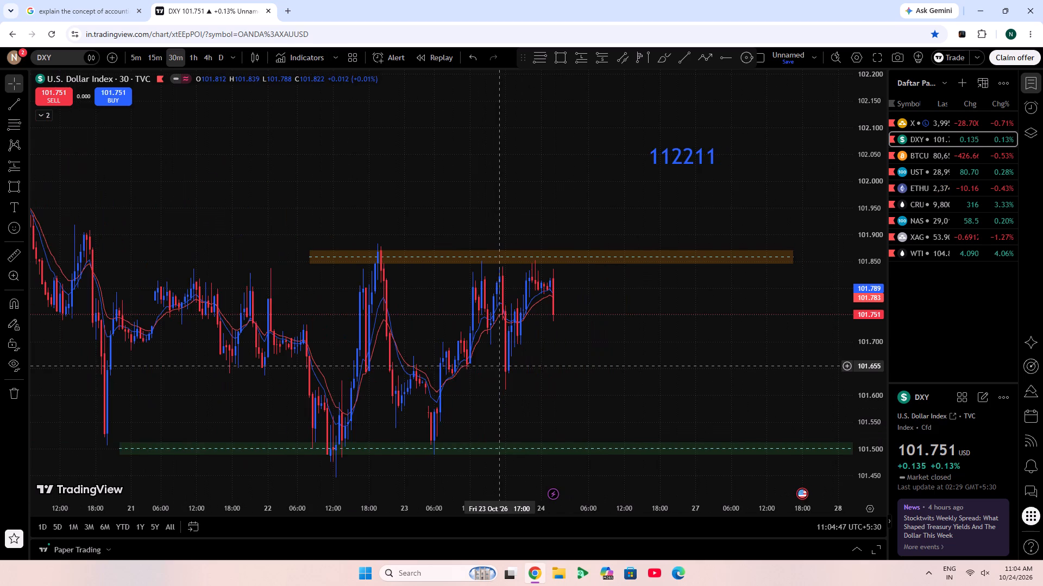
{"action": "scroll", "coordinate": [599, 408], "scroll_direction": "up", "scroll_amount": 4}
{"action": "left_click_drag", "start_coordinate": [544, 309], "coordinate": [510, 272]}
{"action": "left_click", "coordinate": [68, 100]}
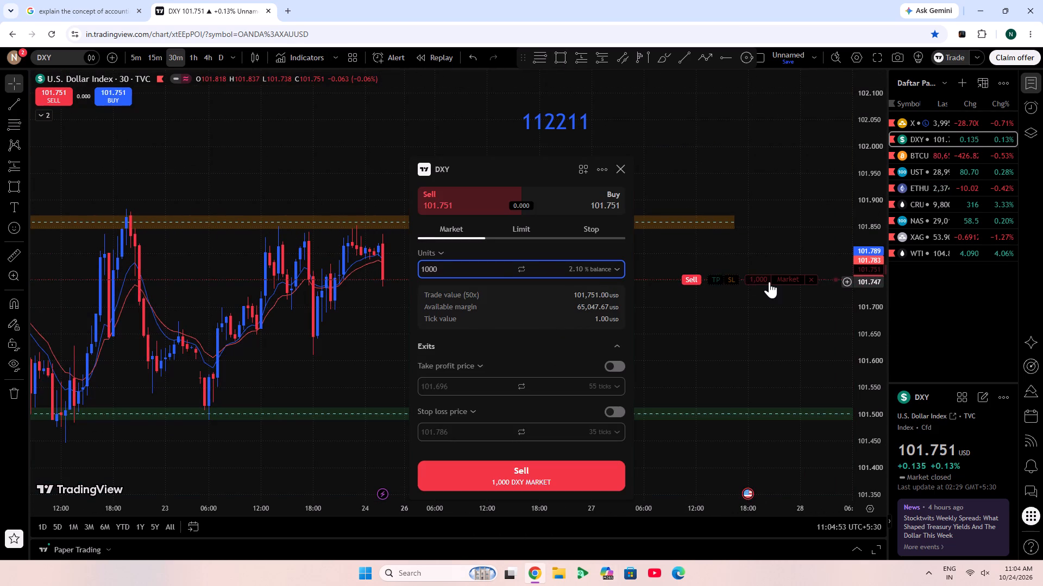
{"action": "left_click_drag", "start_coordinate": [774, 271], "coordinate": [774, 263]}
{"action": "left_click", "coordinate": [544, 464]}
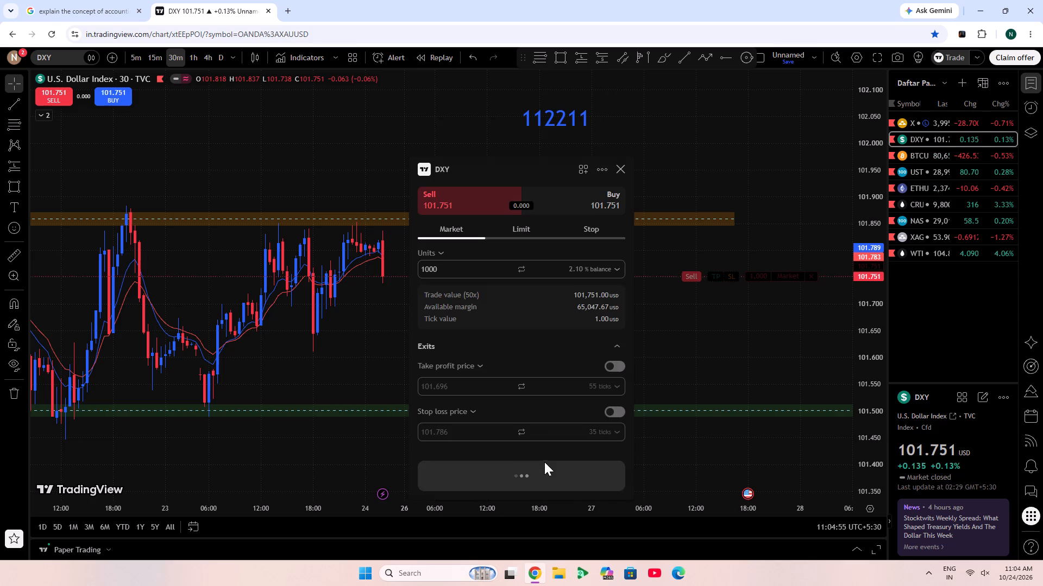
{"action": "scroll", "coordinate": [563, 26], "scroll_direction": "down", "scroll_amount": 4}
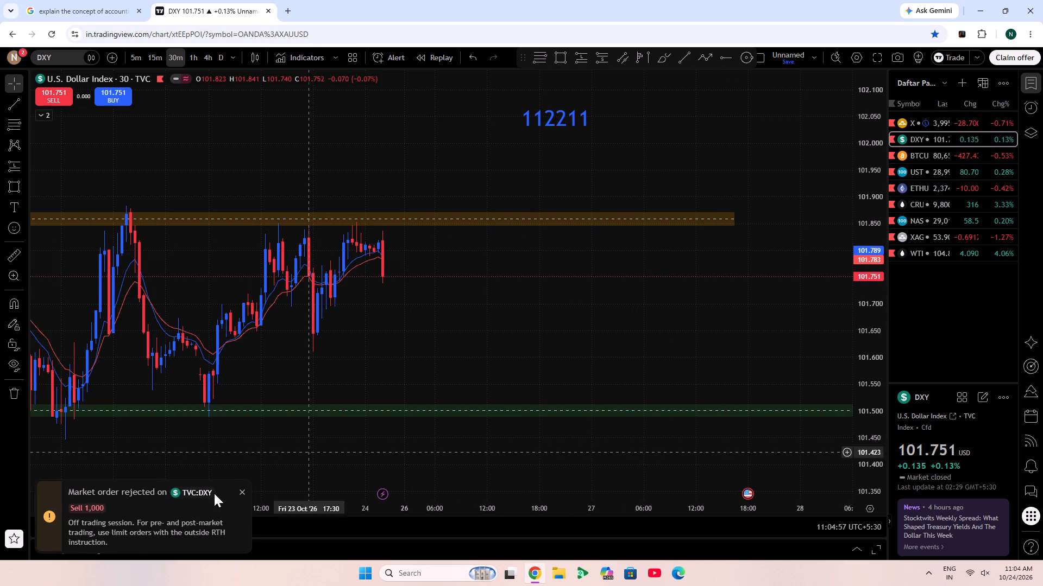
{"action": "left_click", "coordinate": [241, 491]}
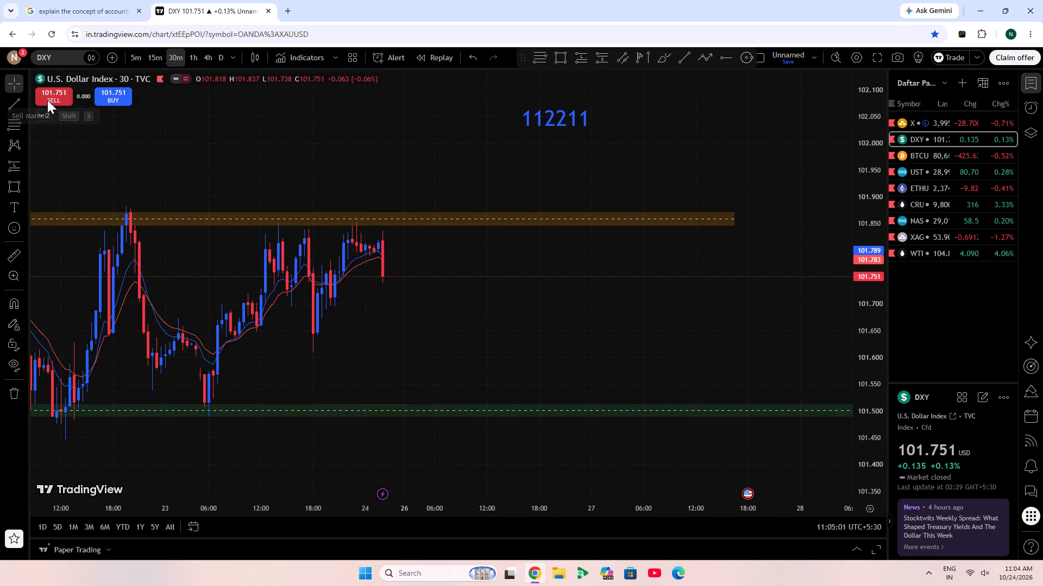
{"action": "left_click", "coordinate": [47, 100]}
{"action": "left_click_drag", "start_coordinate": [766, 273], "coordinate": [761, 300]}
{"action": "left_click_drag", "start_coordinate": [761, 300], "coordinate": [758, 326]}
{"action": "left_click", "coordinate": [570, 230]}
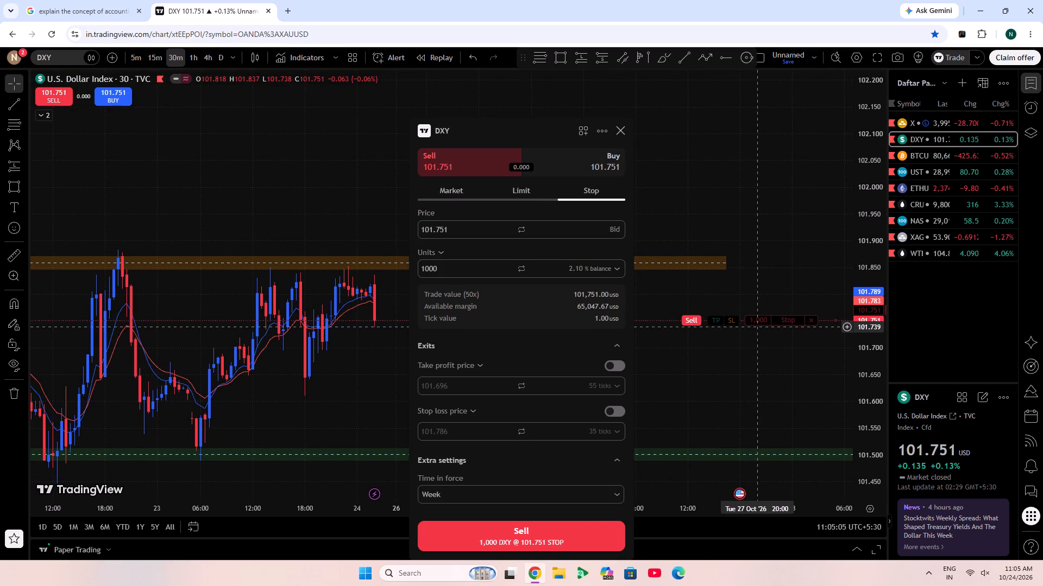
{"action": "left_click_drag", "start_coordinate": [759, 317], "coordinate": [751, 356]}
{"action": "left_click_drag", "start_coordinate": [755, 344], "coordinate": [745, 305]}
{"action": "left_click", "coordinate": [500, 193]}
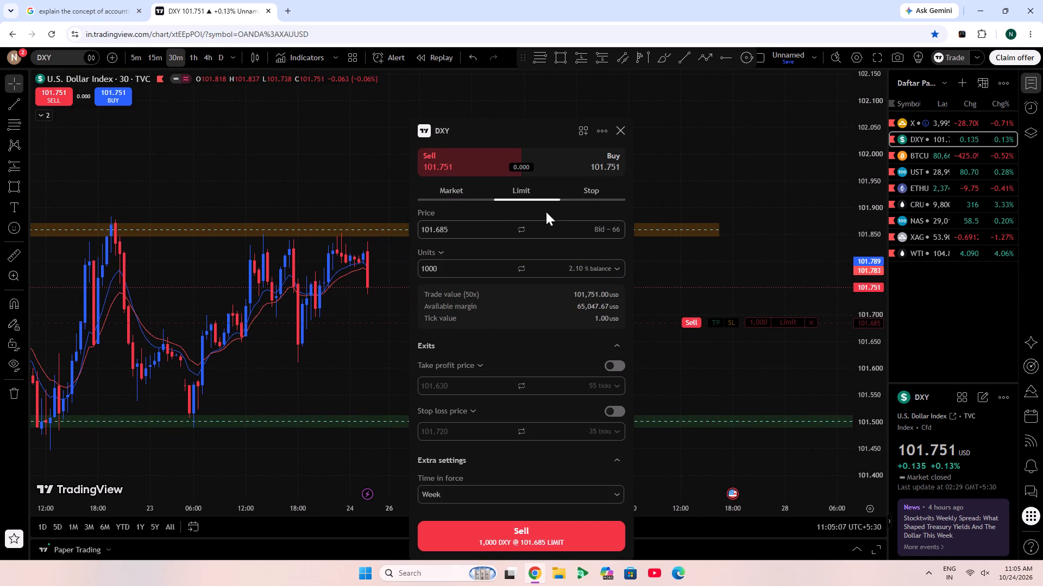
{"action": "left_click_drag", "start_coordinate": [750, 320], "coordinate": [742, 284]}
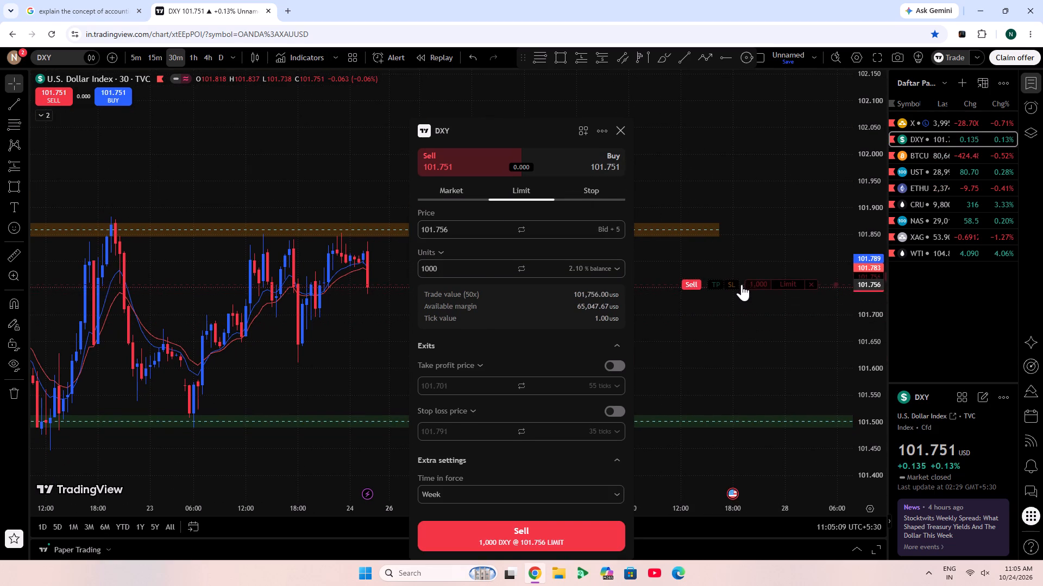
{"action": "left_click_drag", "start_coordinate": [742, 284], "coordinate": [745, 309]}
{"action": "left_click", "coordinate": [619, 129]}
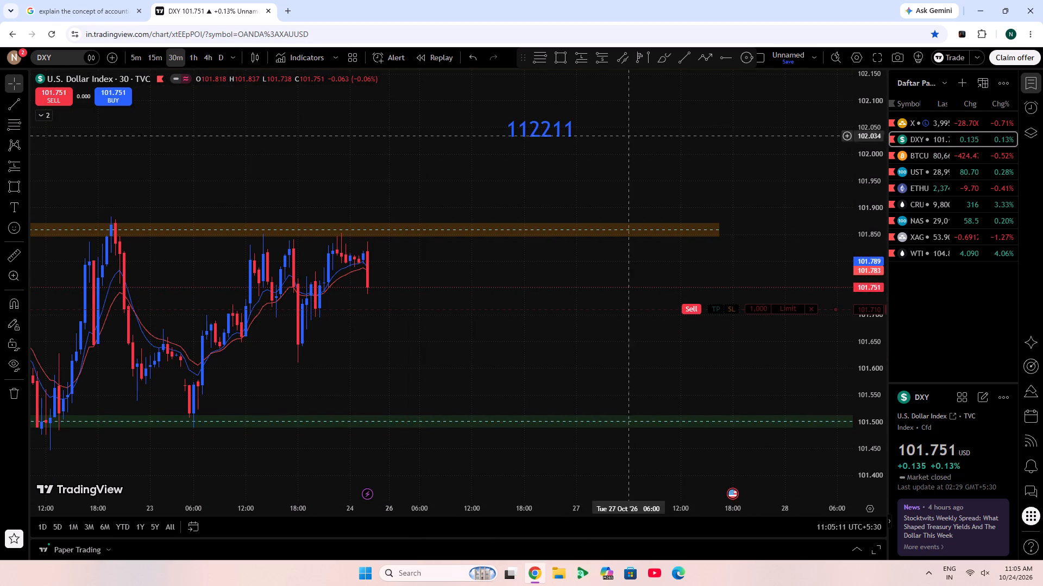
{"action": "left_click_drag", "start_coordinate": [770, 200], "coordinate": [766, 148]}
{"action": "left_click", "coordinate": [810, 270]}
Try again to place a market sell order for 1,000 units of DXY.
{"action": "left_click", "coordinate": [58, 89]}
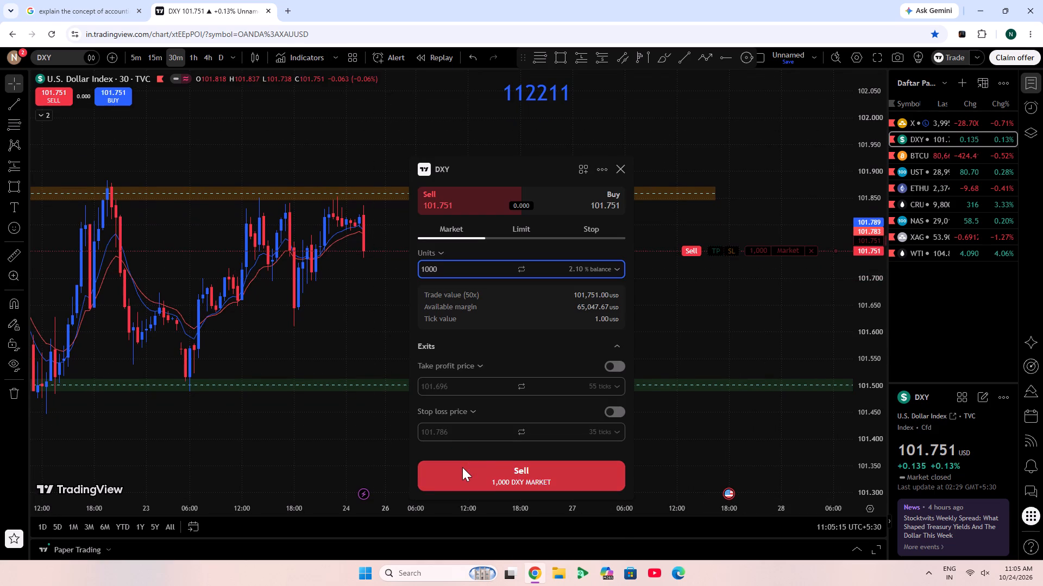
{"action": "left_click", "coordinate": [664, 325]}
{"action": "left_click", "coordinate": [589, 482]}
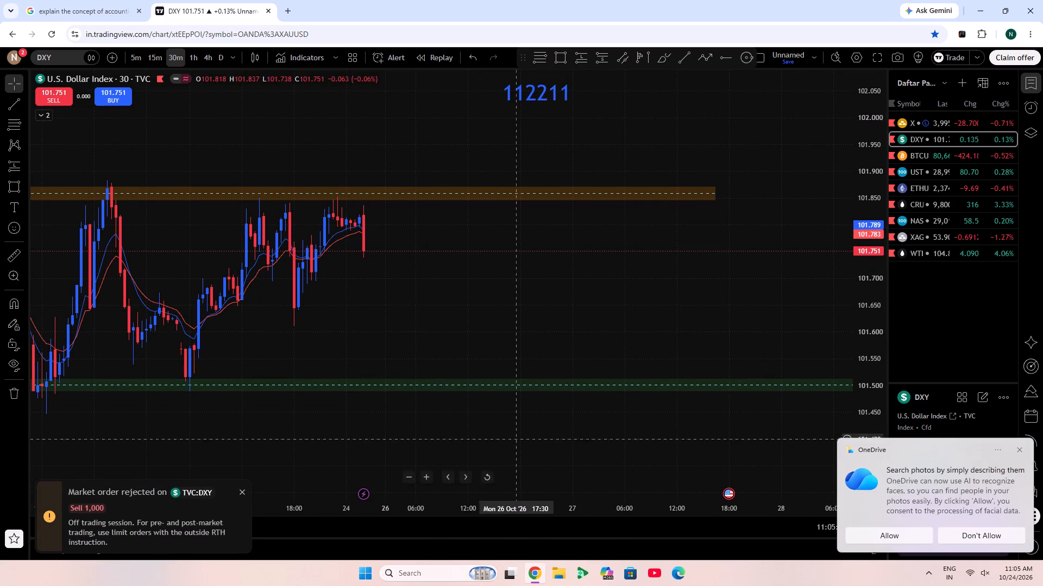
Switch to the Google results on accounting theory and read the AI overview through its principles and classifications sections.
{"action": "left_click", "coordinate": [49, 0]}
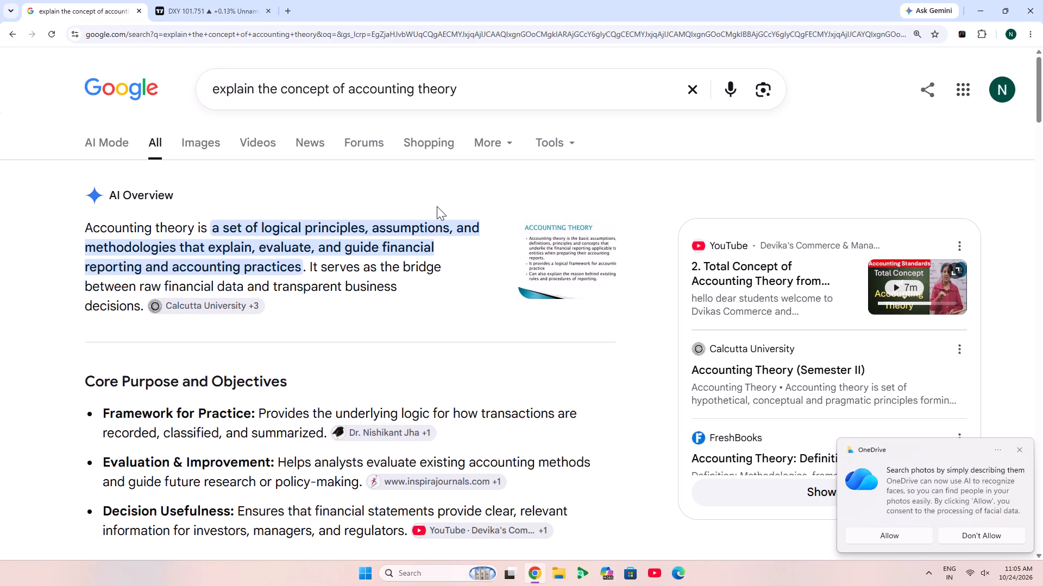
{"action": "left_click", "coordinate": [436, 206]}
{"action": "scroll", "coordinate": [504, 358], "scroll_direction": "down", "scroll_amount": 1}
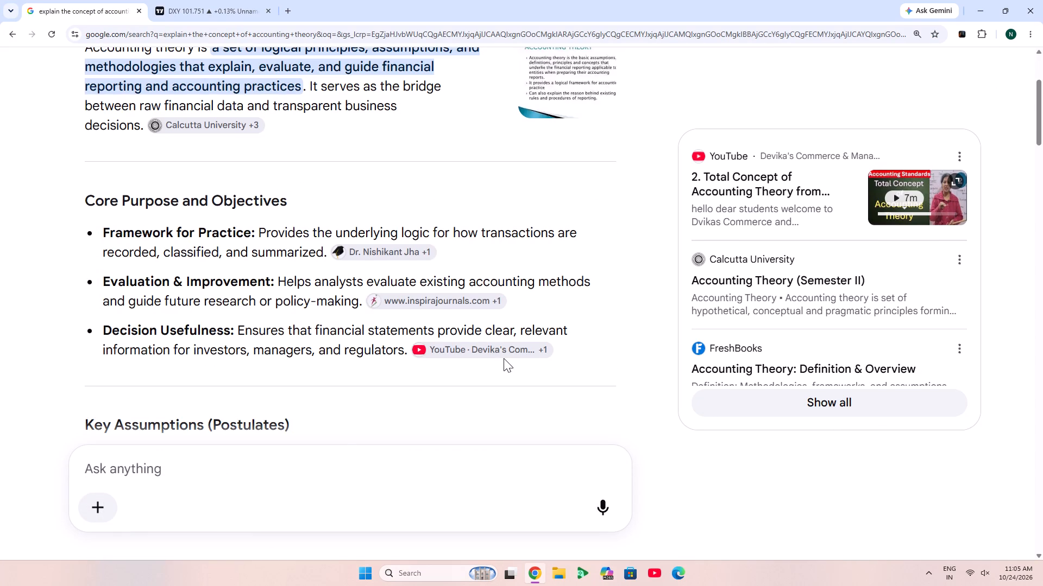
{"action": "scroll", "coordinate": [504, 358], "scroll_direction": "down", "scroll_amount": 2}
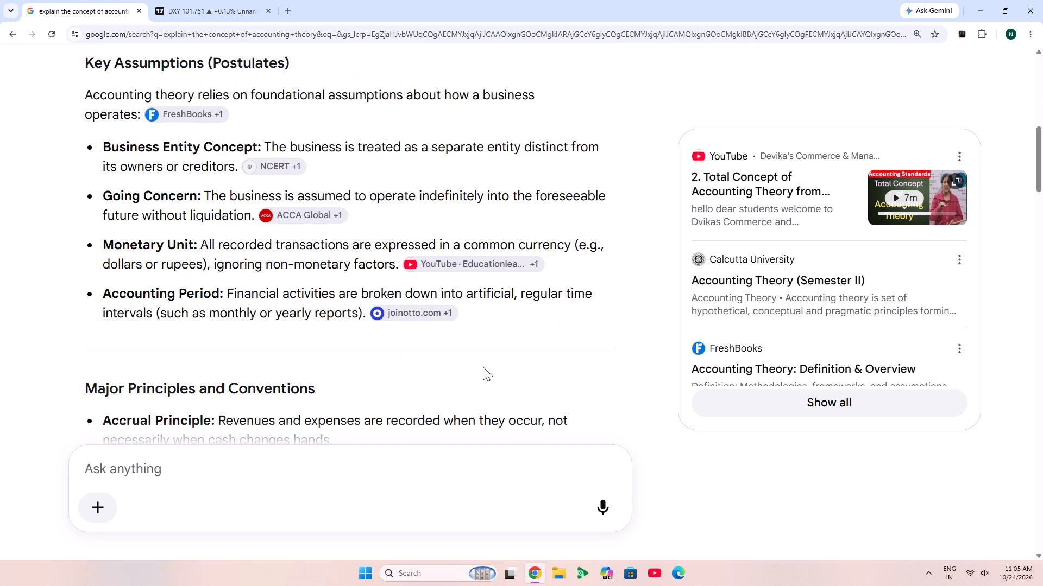
{"action": "scroll", "coordinate": [483, 367], "scroll_direction": "down", "scroll_amount": 1}
{"action": "scroll", "coordinate": [508, 240], "scroll_direction": "down", "scroll_amount": 1}
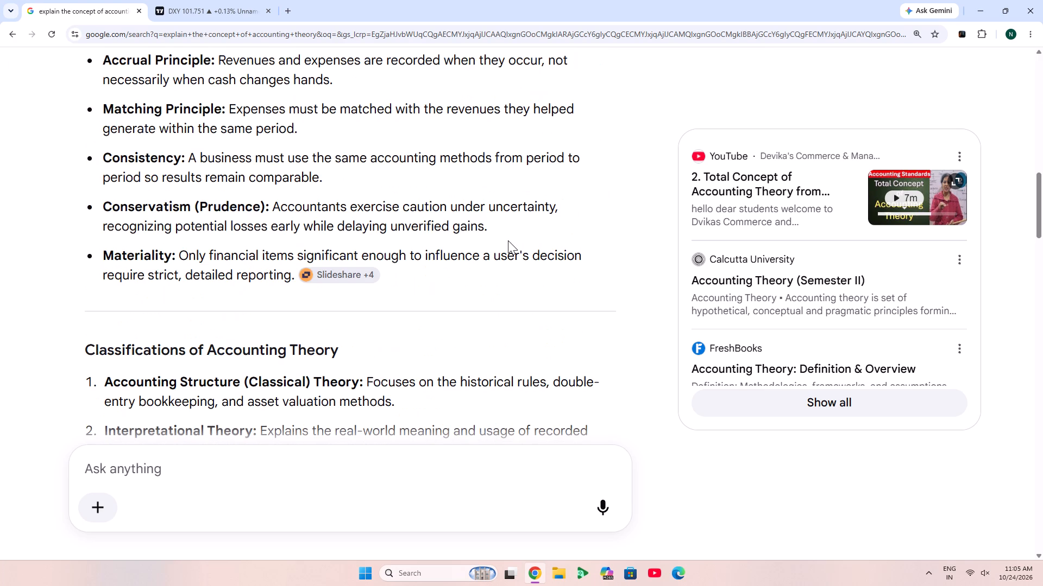
{"action": "middle_click", "coordinate": [523, 257]}
{"action": "middle_click", "coordinate": [526, 222]}
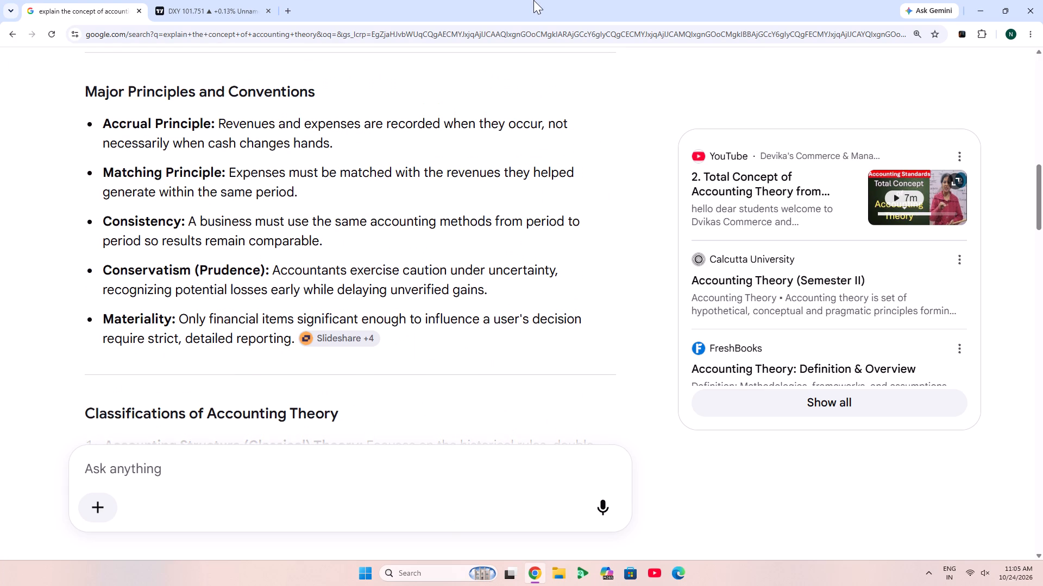
{"action": "scroll", "coordinate": [540, 0], "scroll_direction": "up", "scroll_amount": 7}
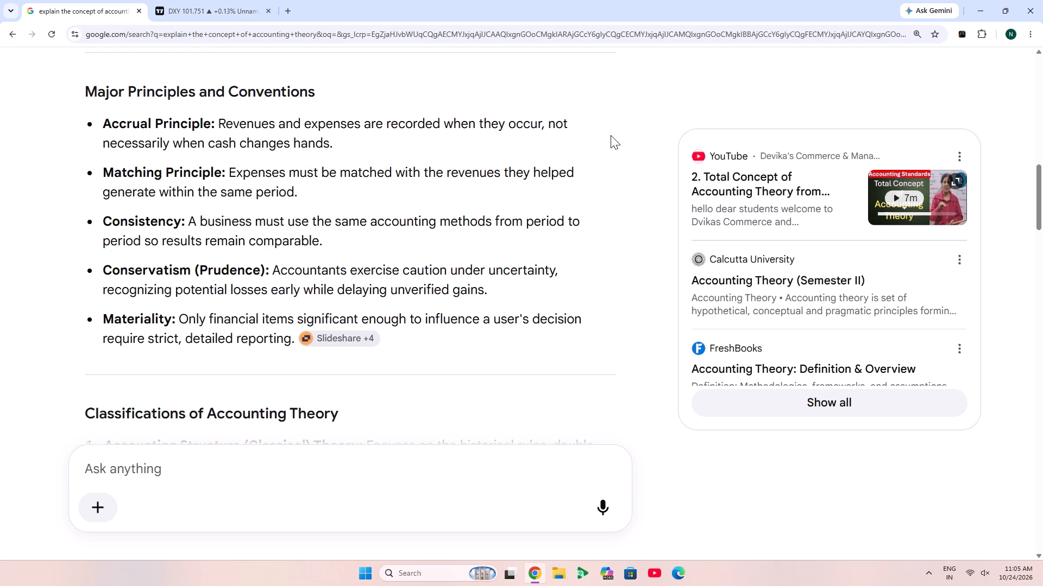
{"action": "scroll", "coordinate": [600, 138], "scroll_direction": "down", "scroll_amount": 2}
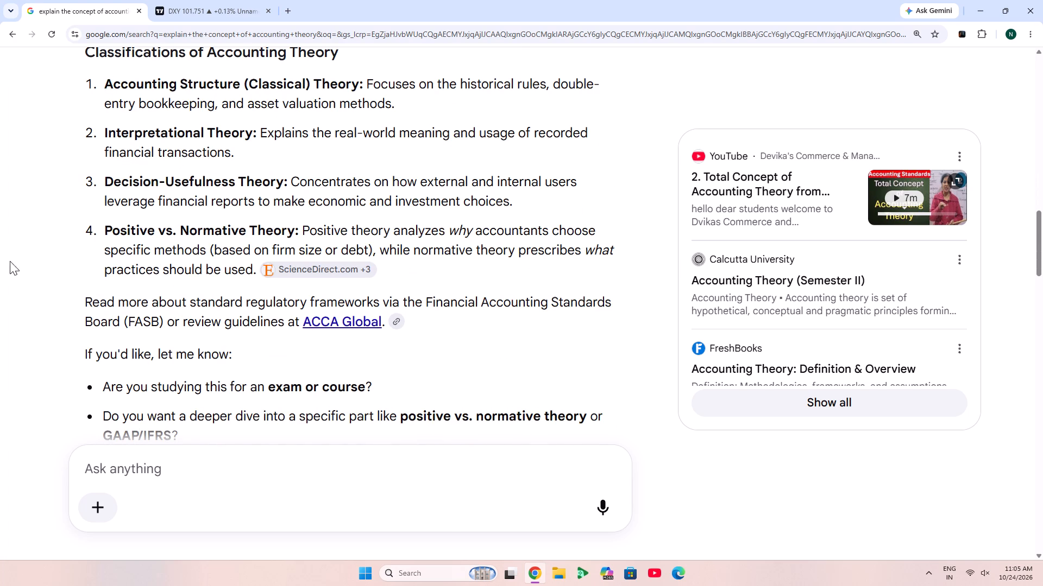
Read the positive vs. normative theory section, the related questions and the opening definition in the accounting theory results.
{"action": "left_click_drag", "start_coordinate": [86, 232], "coordinate": [507, 332]}
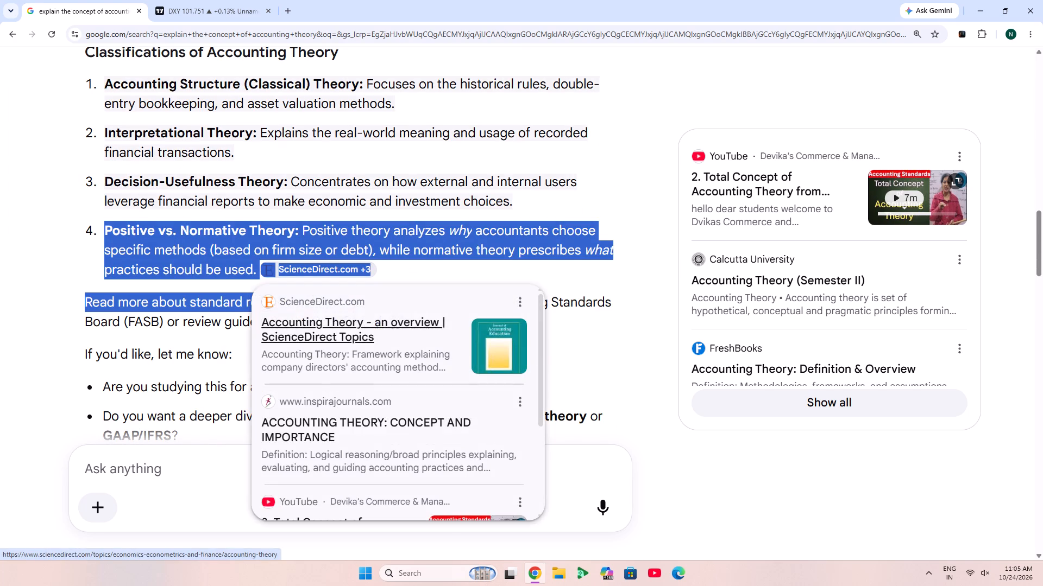
{"action": "left_click_drag", "start_coordinate": [507, 332], "coordinate": [705, 468]}
{"action": "left_click", "coordinate": [596, 372]}
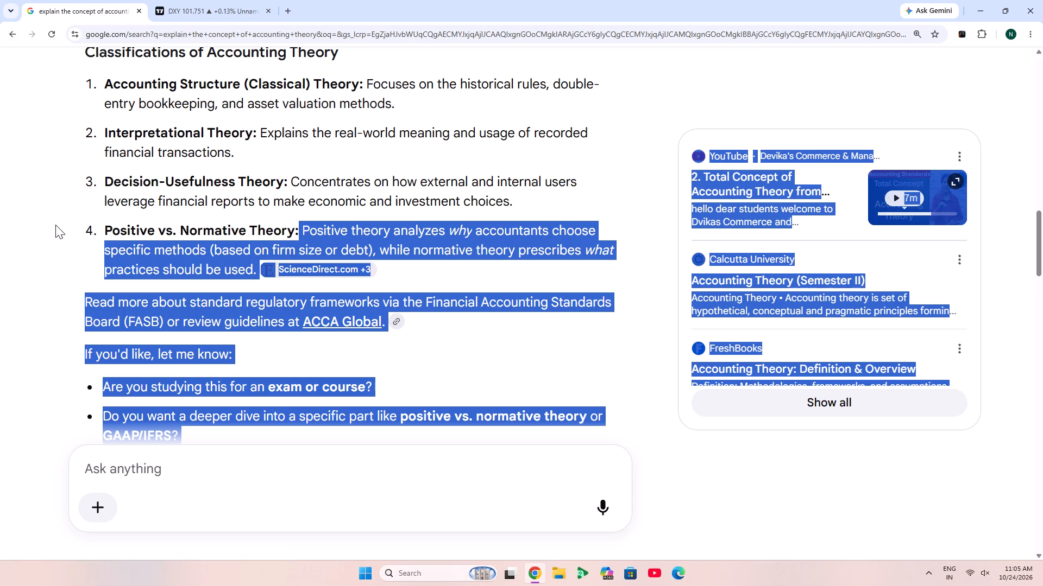
{"action": "left_click_drag", "start_coordinate": [103, 229], "coordinate": [606, 427]}
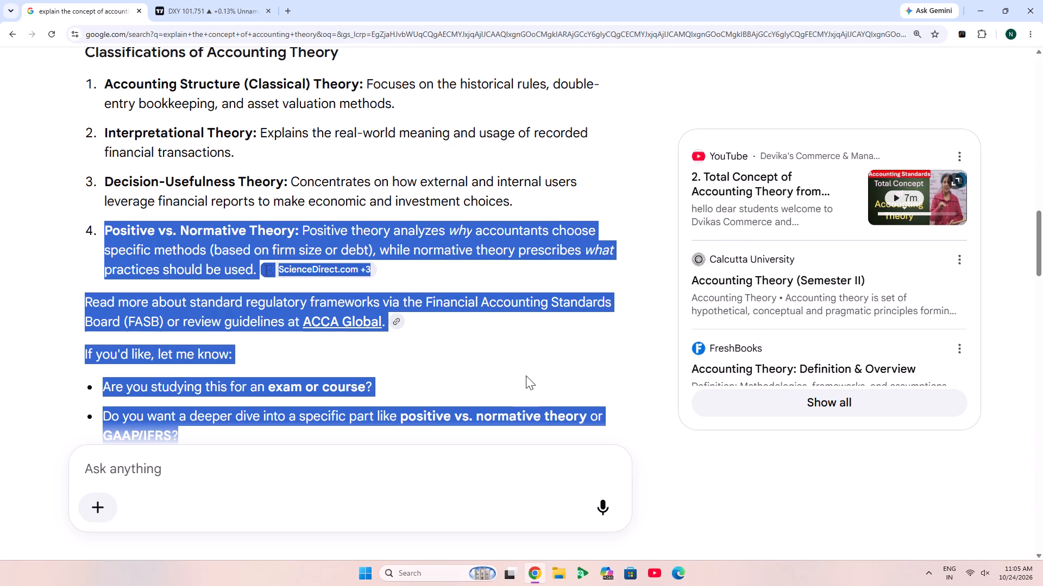
{"action": "scroll", "coordinate": [513, 423], "scroll_direction": "down", "scroll_amount": 2}
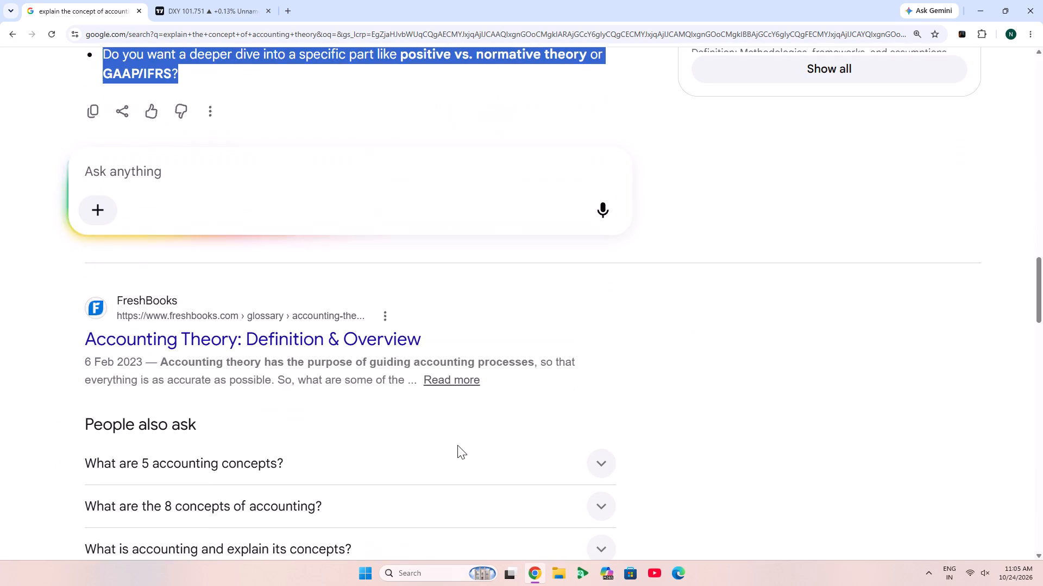
{"action": "scroll", "coordinate": [381, 396], "scroll_direction": "down", "scroll_amount": 2}
{"action": "scroll", "coordinate": [168, 249], "scroll_direction": "up", "scroll_amount": 1}
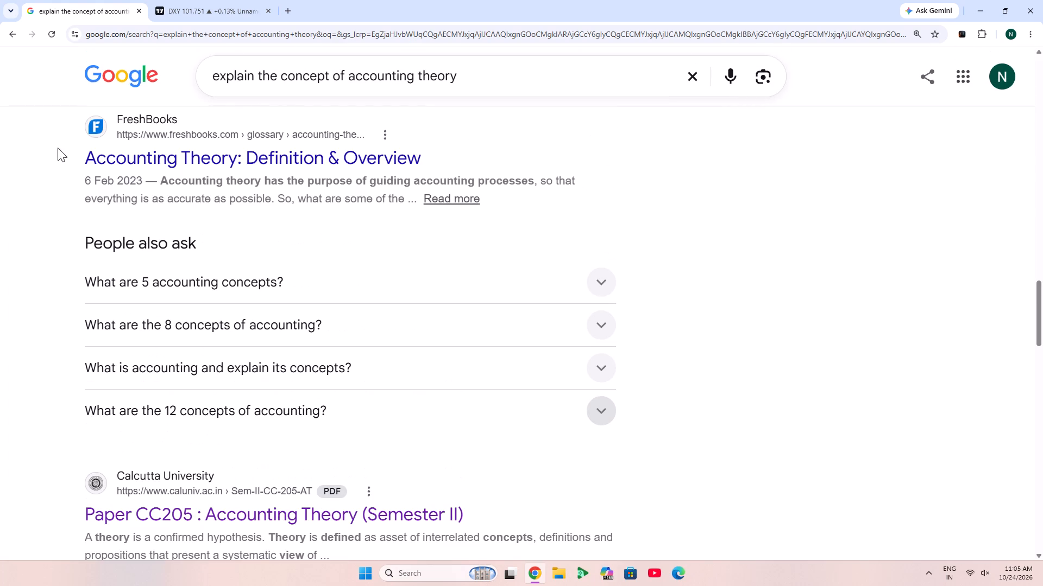
{"action": "left_click_drag", "start_coordinate": [73, 131], "coordinate": [278, 0]}
{"action": "left_click", "coordinate": [457, 371]}
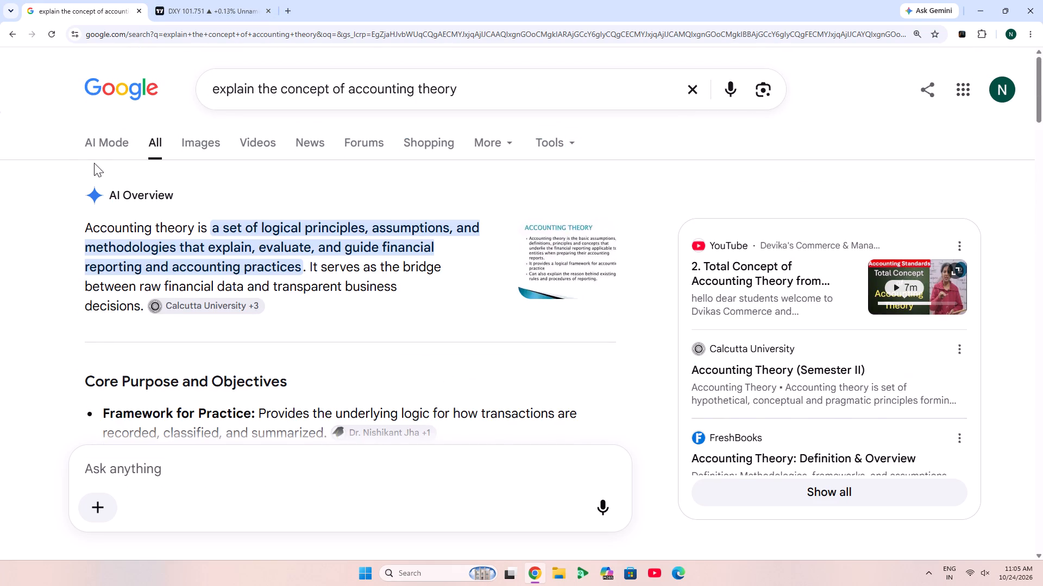
{"action": "left_click_drag", "start_coordinate": [81, 214], "coordinate": [554, 555]}
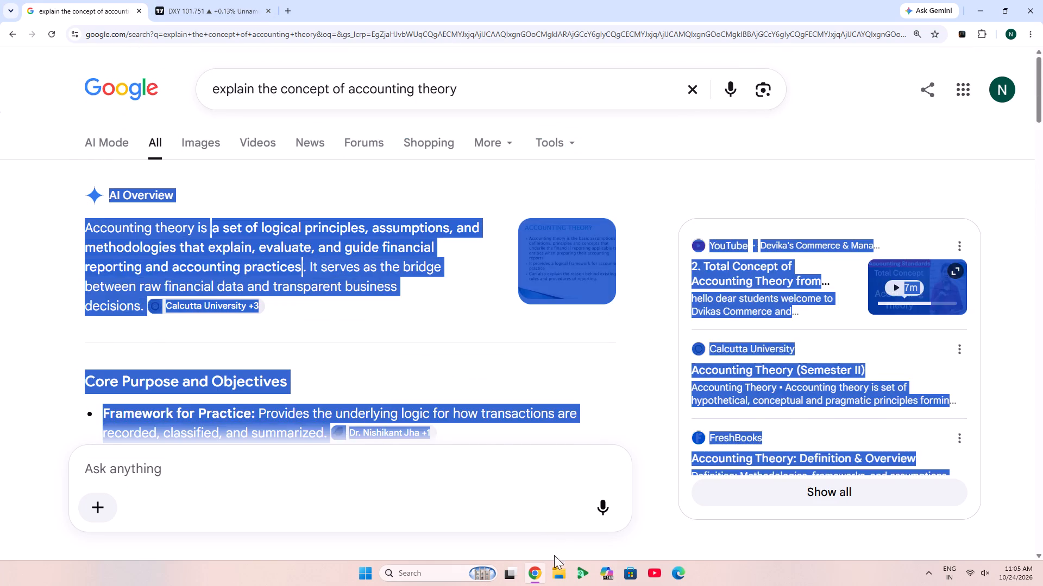
{"action": "left_click_drag", "start_coordinate": [554, 555], "coordinate": [486, 585]}
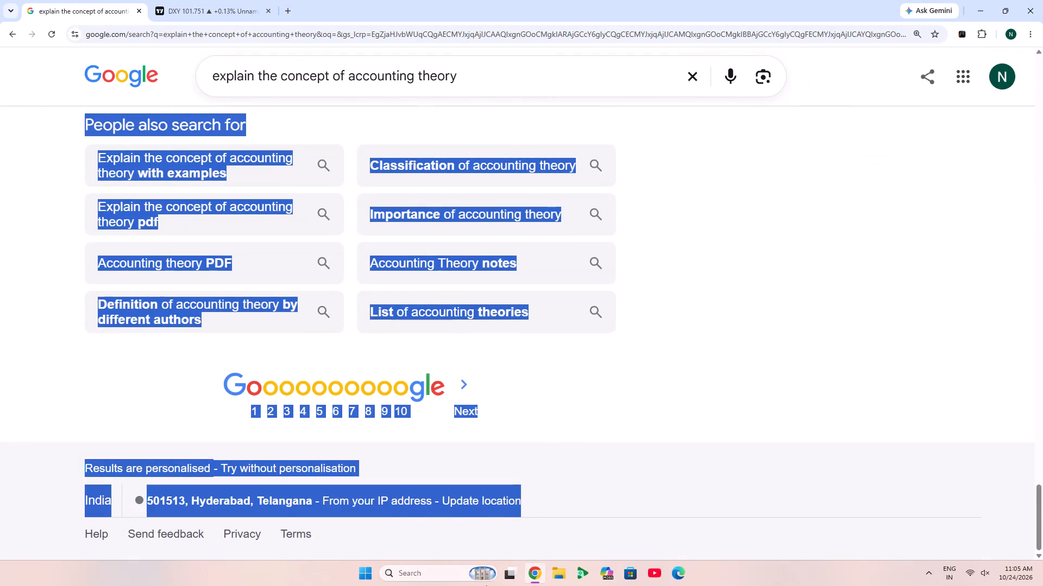
{"action": "left_click_drag", "start_coordinate": [486, 585], "coordinate": [561, 0]}
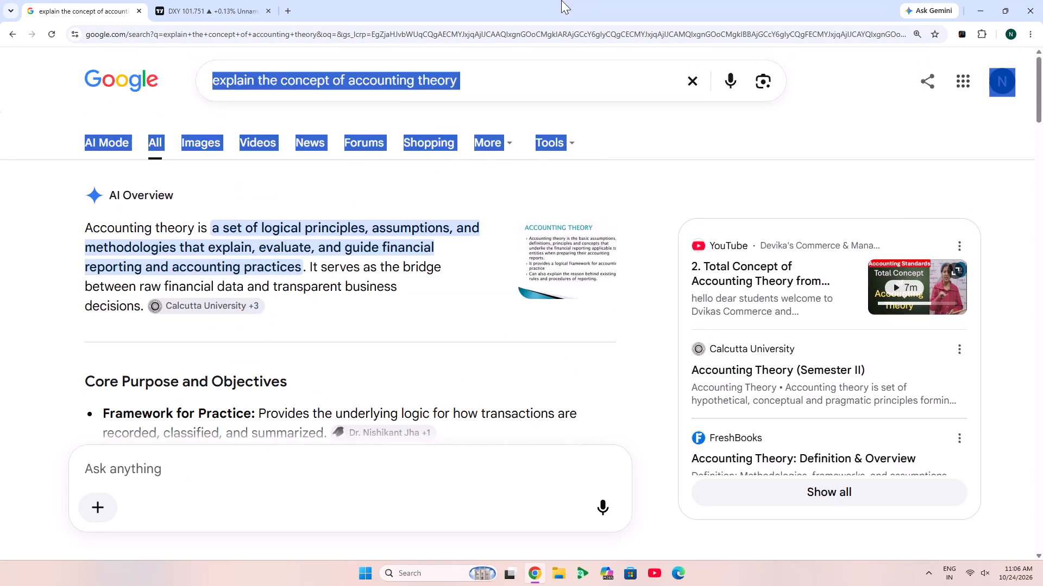
{"action": "left_click_drag", "start_coordinate": [561, 0], "coordinate": [596, 0]}
{"action": "left_click", "coordinate": [638, 290]}
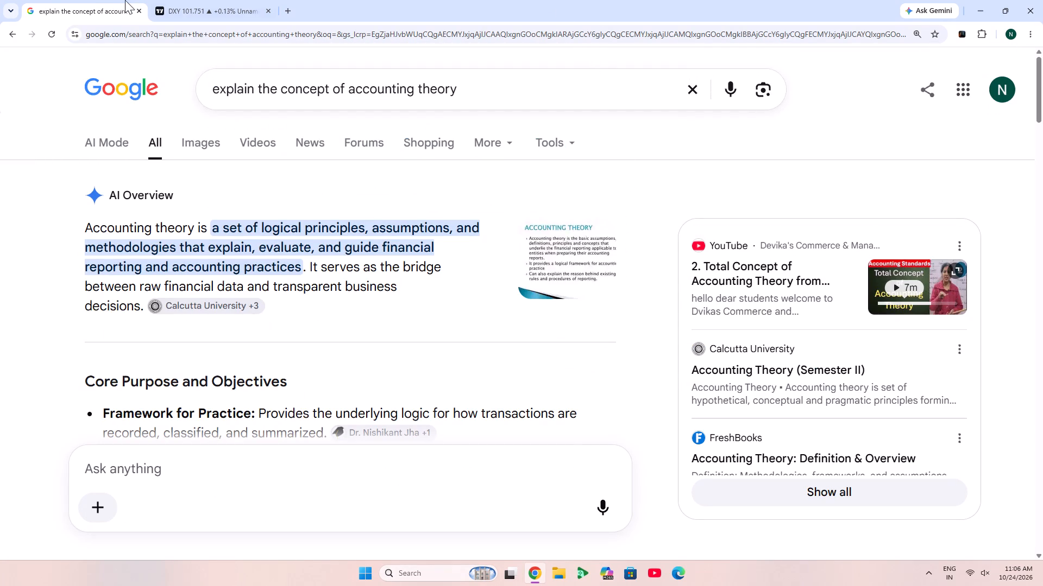
Switch to the TradingView chart, dismiss the order notification, and place a sell stop order for 1,000 units of DXY at 101.751.
{"action": "left_click", "coordinate": [184, 0]}
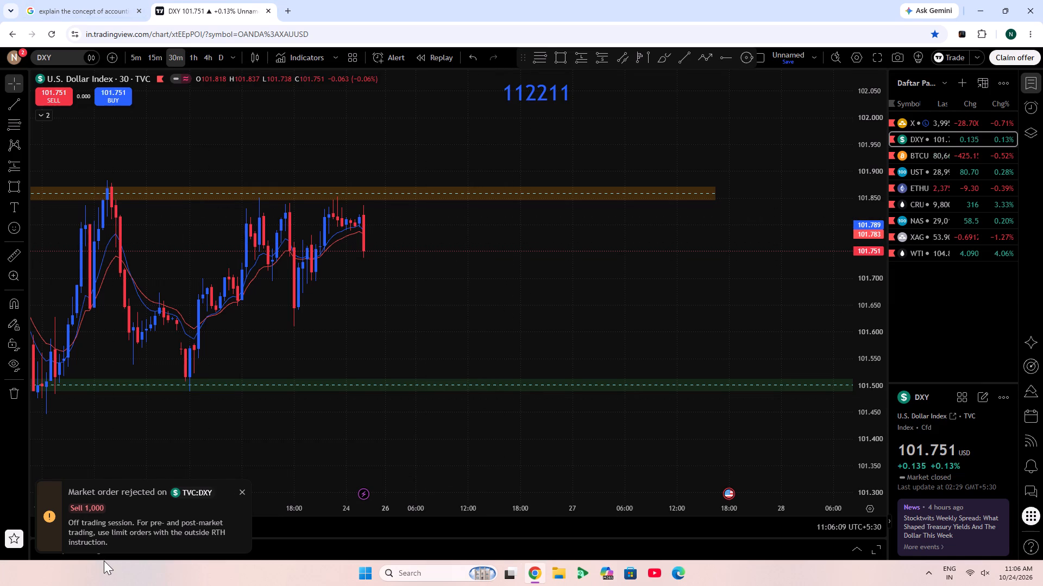
{"action": "left_click", "coordinate": [244, 497]}
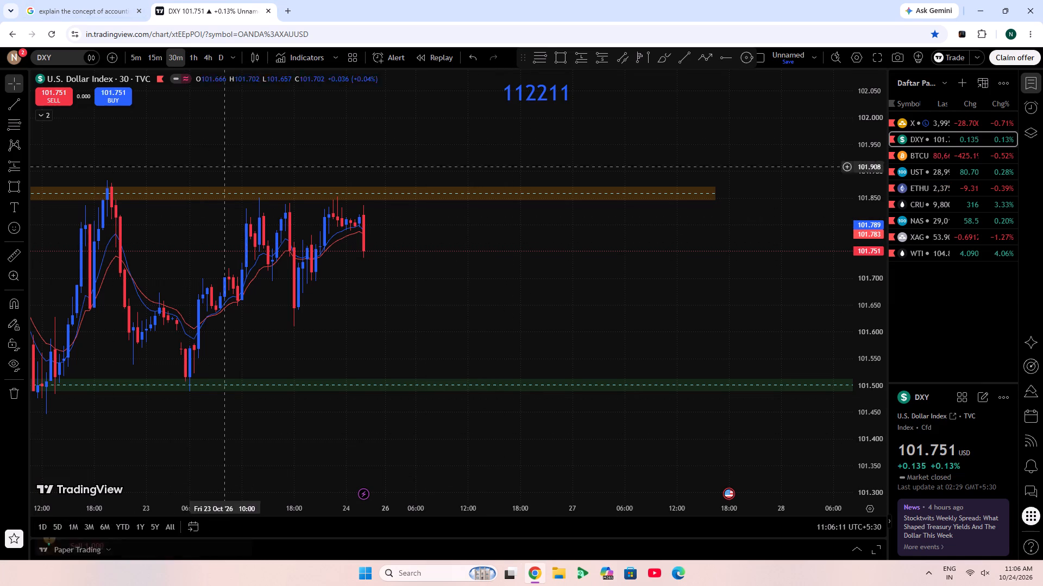
{"action": "left_click", "coordinate": [94, 90]}
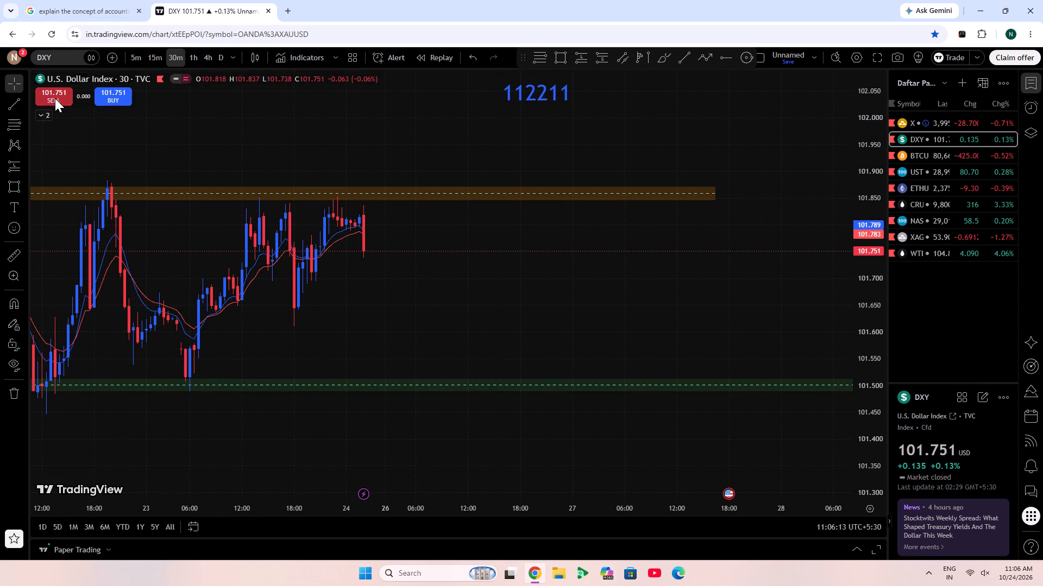
{"action": "left_click", "coordinate": [55, 98]}
{"action": "left_click", "coordinate": [561, 221]}
{"action": "left_click", "coordinate": [567, 233]}
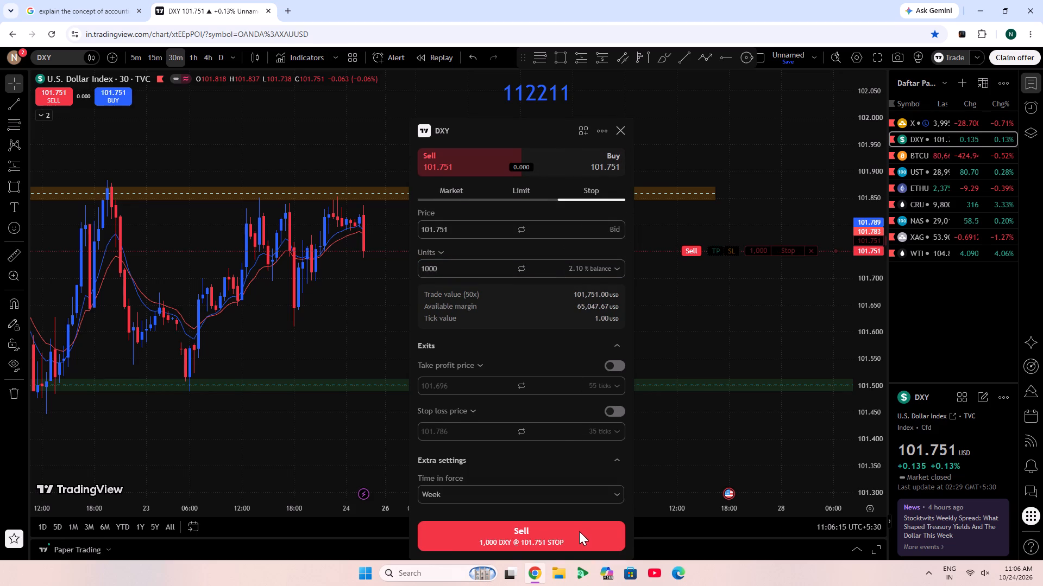
{"action": "left_click", "coordinate": [579, 534]}
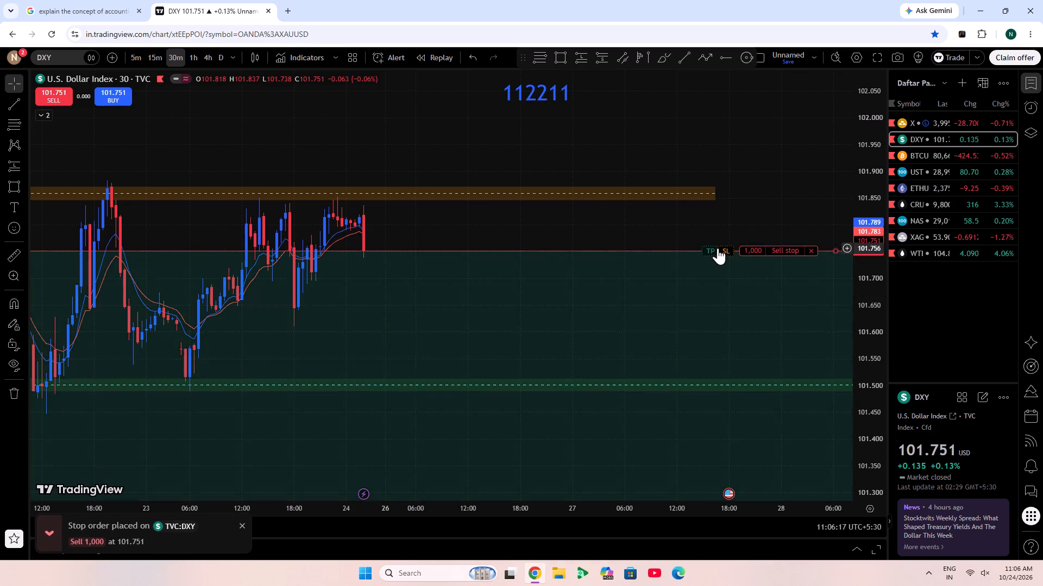
Add a stop loss at about 101.846 and a take profit at about 101.526 to the DXY sell stop order.
{"action": "left_click_drag", "start_coordinate": [731, 251], "coordinate": [724, 208]}
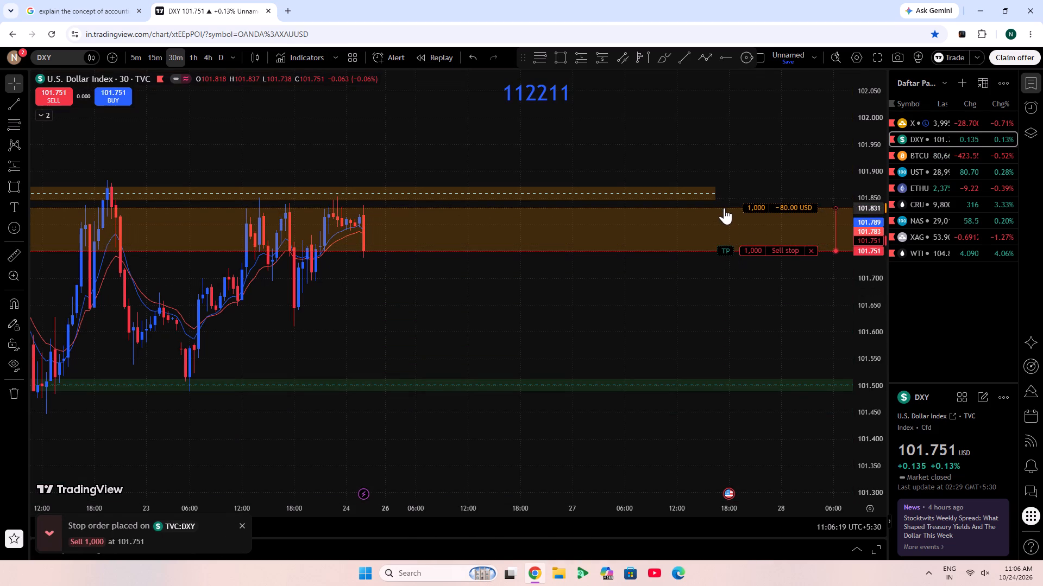
{"action": "left_click_drag", "start_coordinate": [724, 208], "coordinate": [718, 200]}
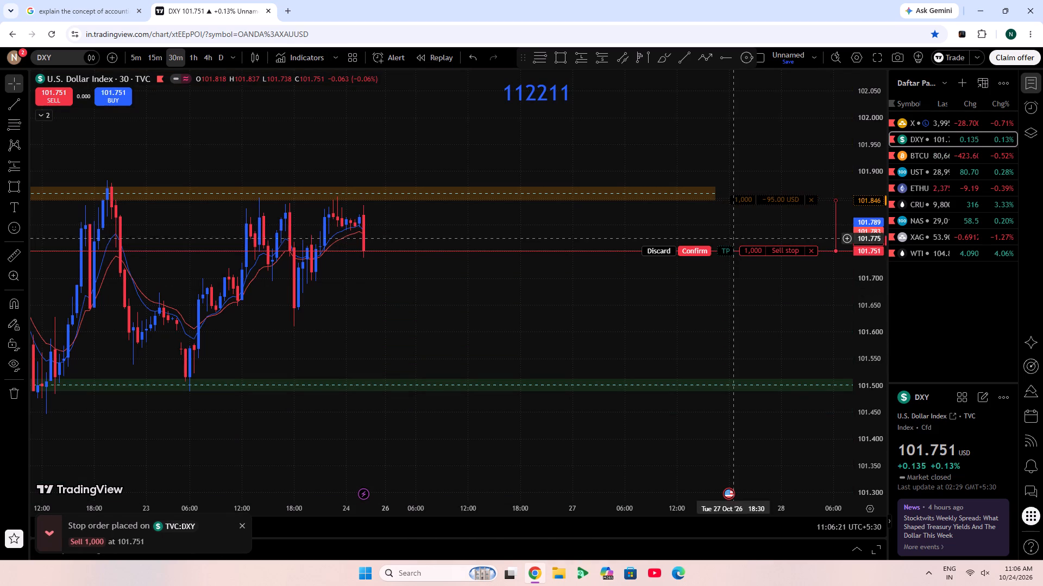
{"action": "left_click_drag", "start_coordinate": [726, 252], "coordinate": [744, 371]}
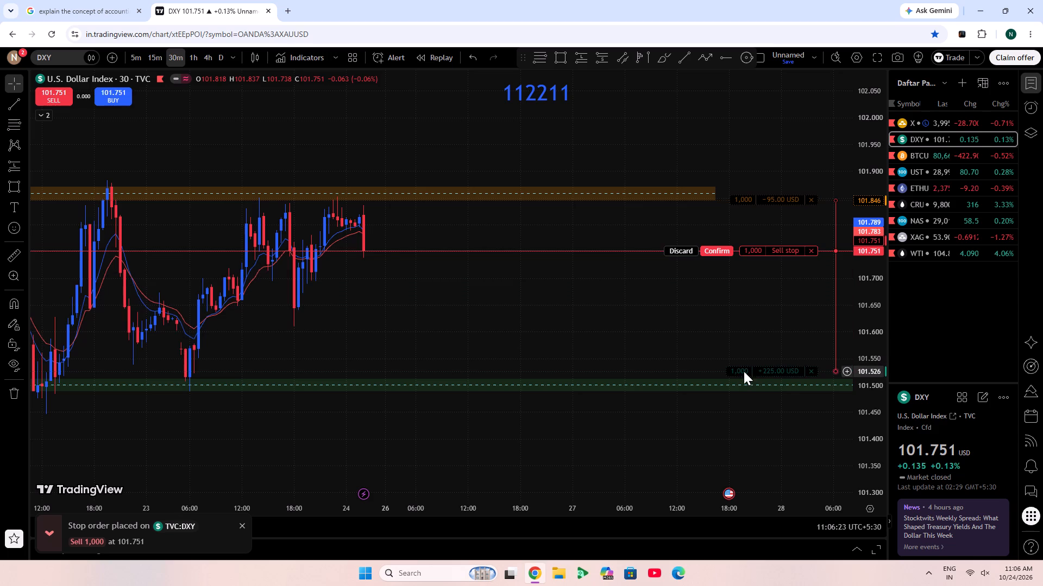
Draw a short position from the last DXY candle with entry about 101.752, stop about 101.852 and target about 101.547.
{"action": "left_click", "coordinate": [607, 67]}
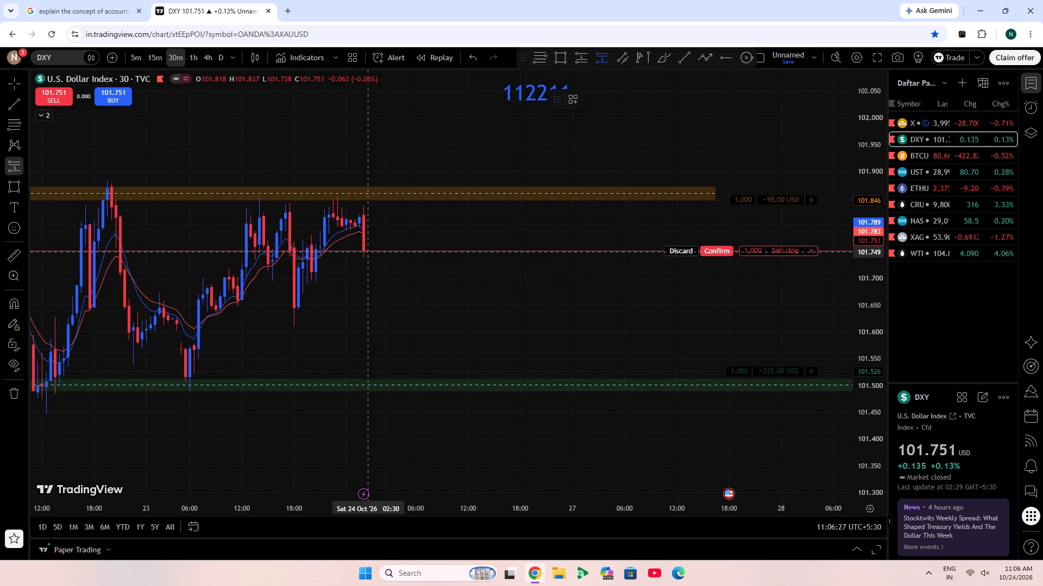
{"action": "left_click", "coordinate": [368, 250]}
{"action": "left_click_drag", "start_coordinate": [368, 204], "coordinate": [368, 184]}
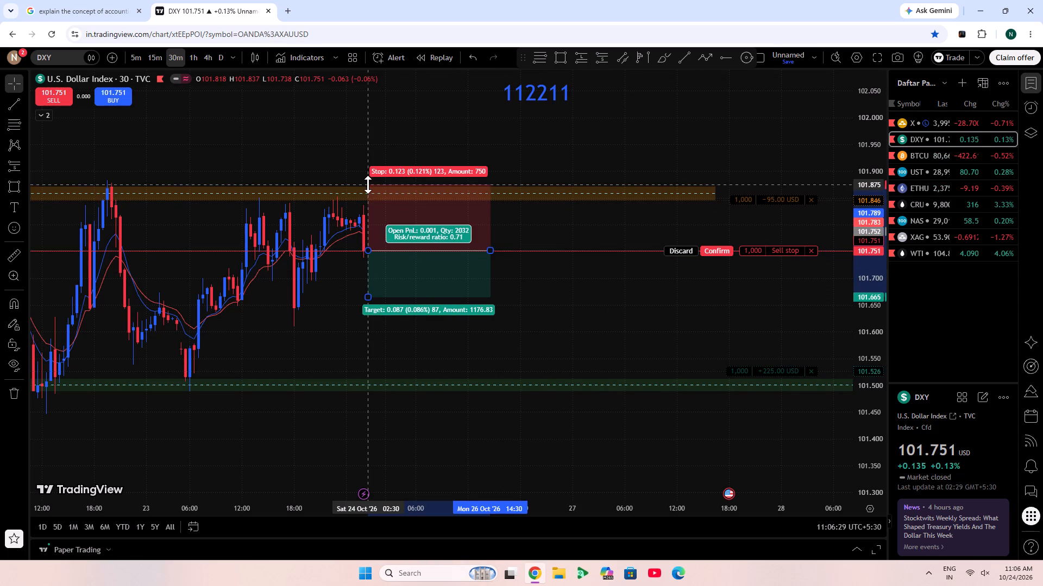
{"action": "left_click_drag", "start_coordinate": [368, 184], "coordinate": [368, 197]}
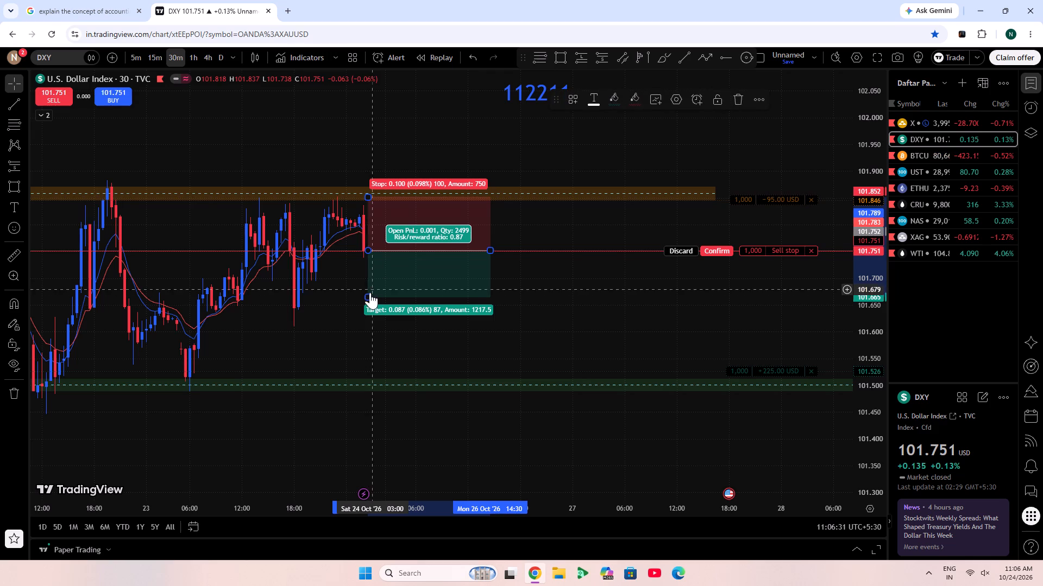
{"action": "left_click_drag", "start_coordinate": [366, 298], "coordinate": [359, 354]}
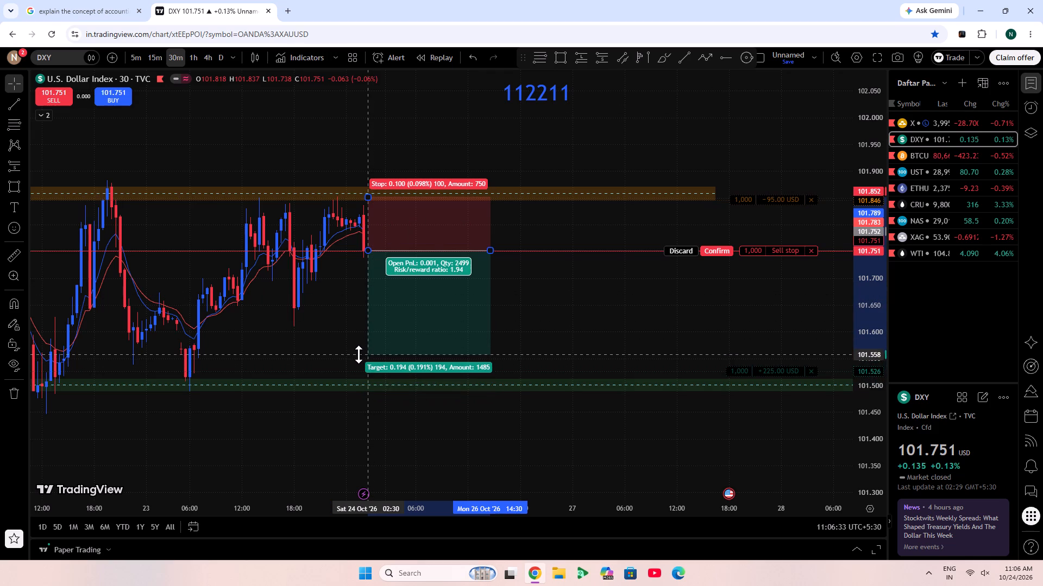
{"action": "left_click_drag", "start_coordinate": [359, 354], "coordinate": [363, 360]}
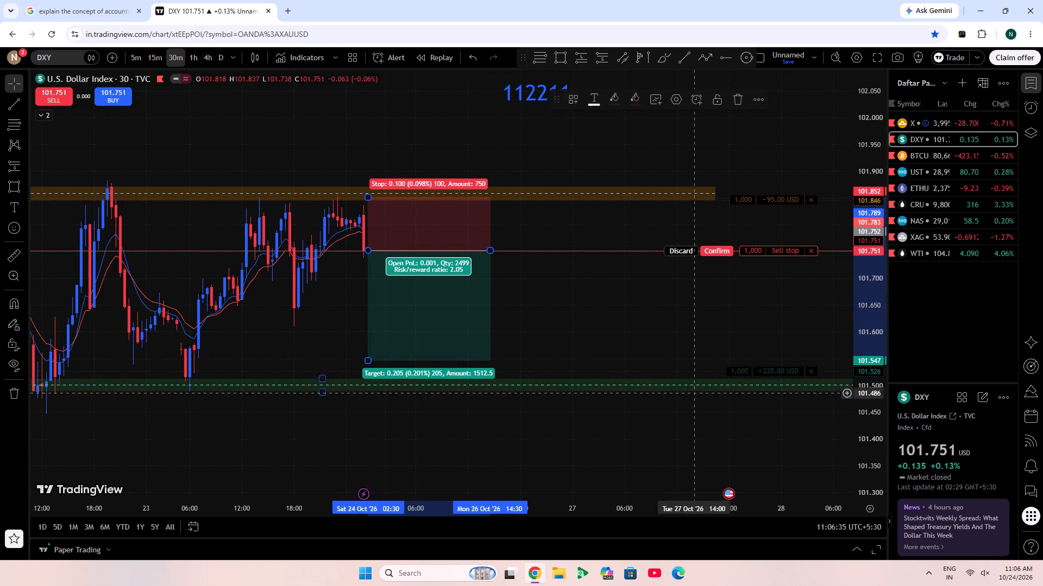
Align the sell stop order's take profit to 101.547 and stop loss to 101.852, and submit the order changes.
{"action": "left_click", "coordinate": [774, 377]}
{"action": "left_click_drag", "start_coordinate": [769, 372], "coordinate": [757, 359]}
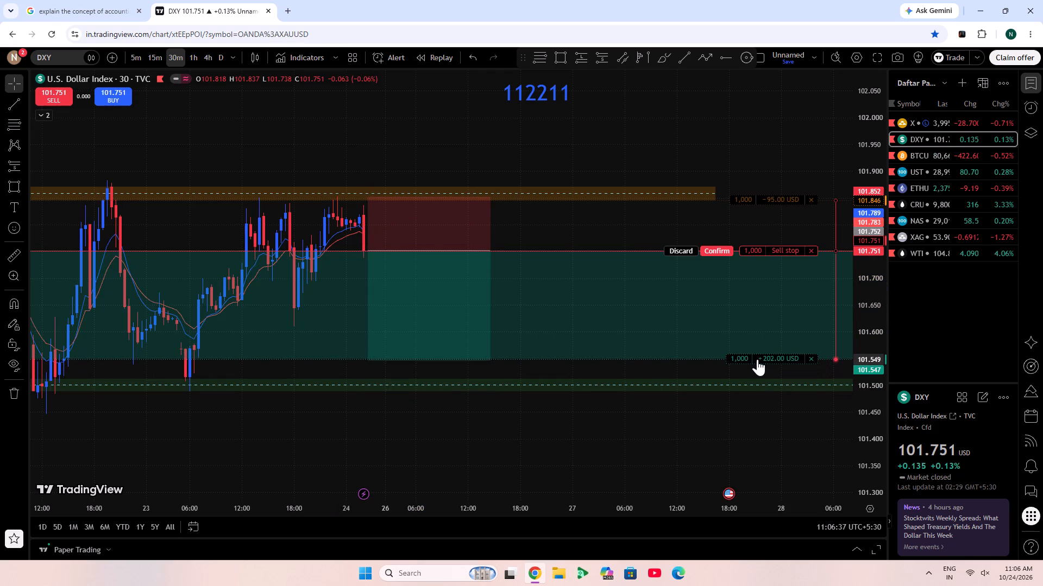
{"action": "left_click_drag", "start_coordinate": [757, 359], "coordinate": [761, 360]}
{"action": "left_click_drag", "start_coordinate": [742, 196], "coordinate": [735, 197]}
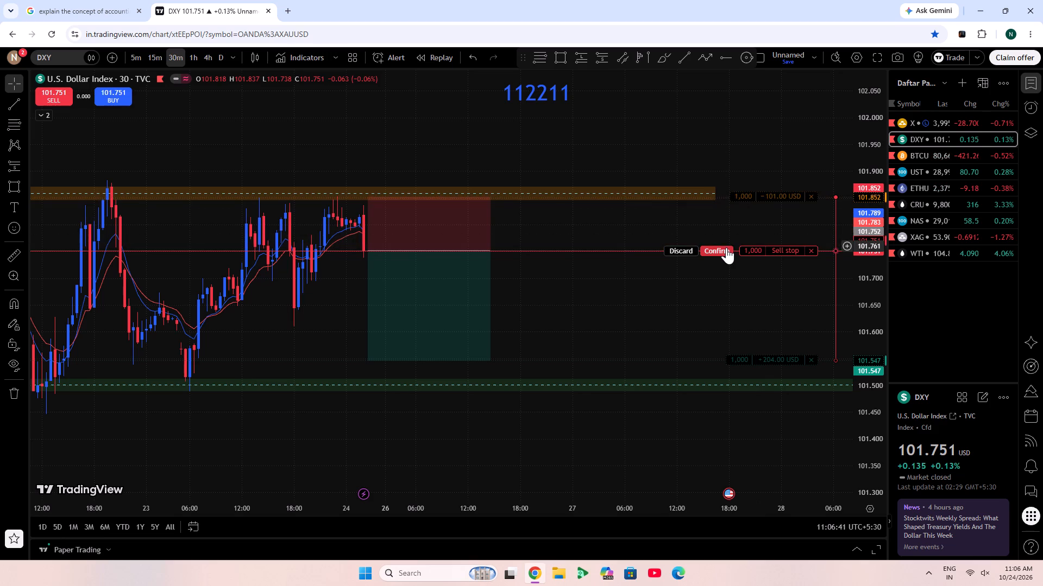
{"action": "left_click", "coordinate": [726, 247]}
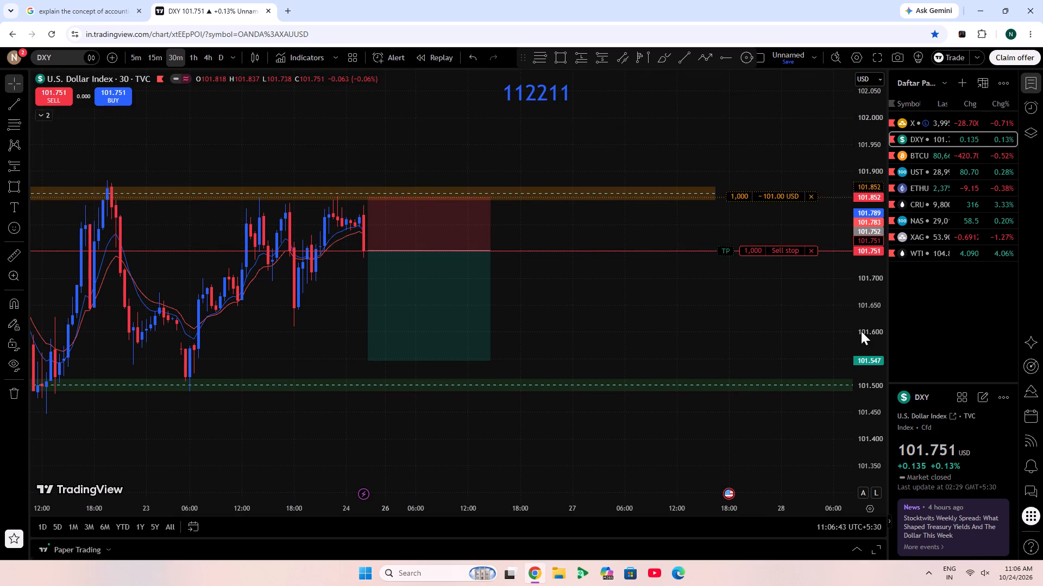
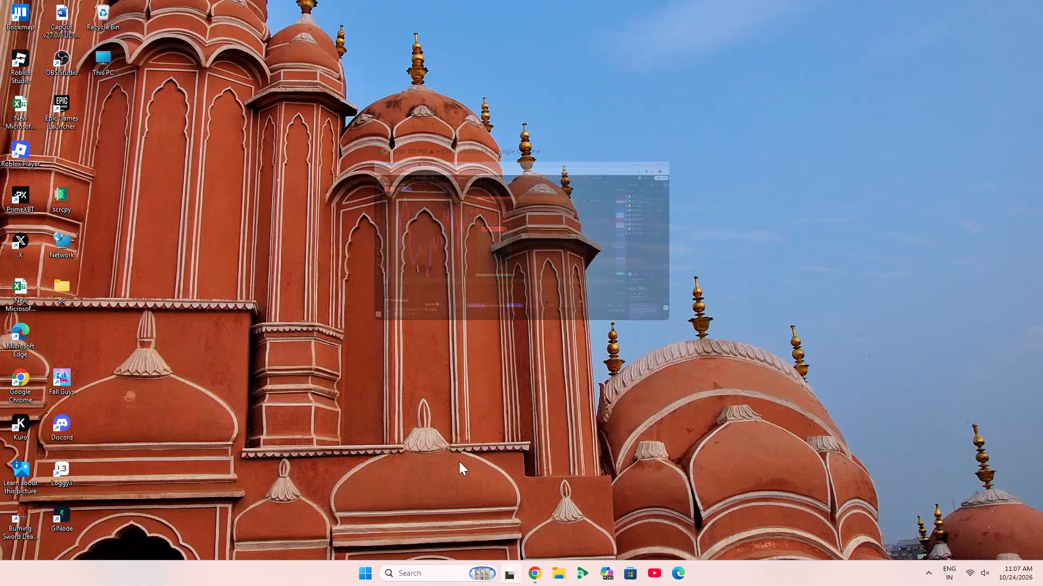
Return to the DXY chart and shift the whole short position drawing up so its entry sits at 101.751.
{"action": "left_click", "coordinate": [537, 575]}
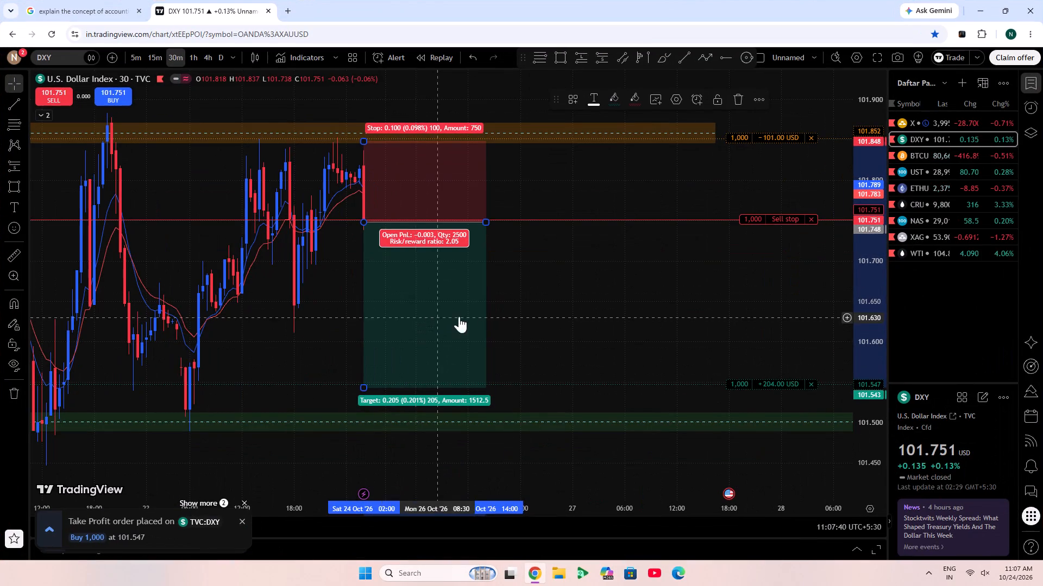
{"action": "left_click", "coordinate": [525, 335]}
{"action": "left_click", "coordinate": [426, 306]}
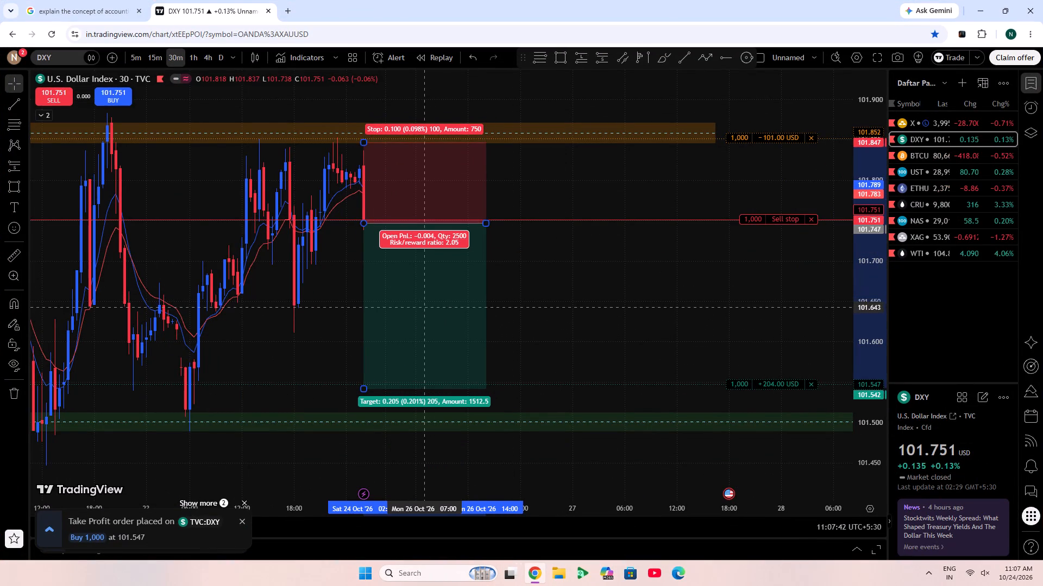
{"action": "left_click", "coordinate": [565, 292]}
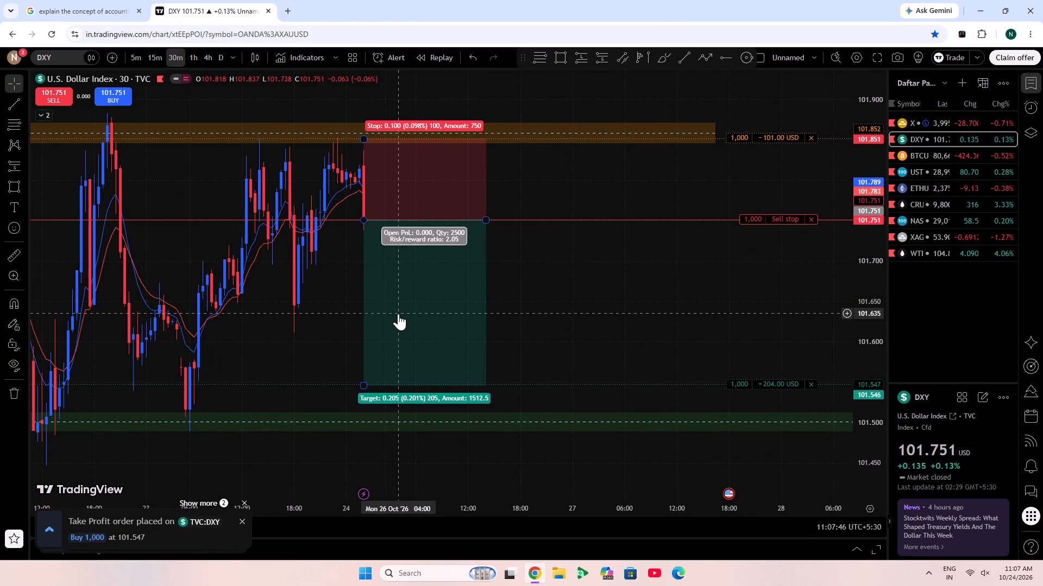
Adjust the short position drawing's target to 101.547, matching the take profit order line.
{"action": "left_click", "coordinate": [369, 375]}
{"action": "left_click_drag", "start_coordinate": [364, 389], "coordinate": [362, 385]}
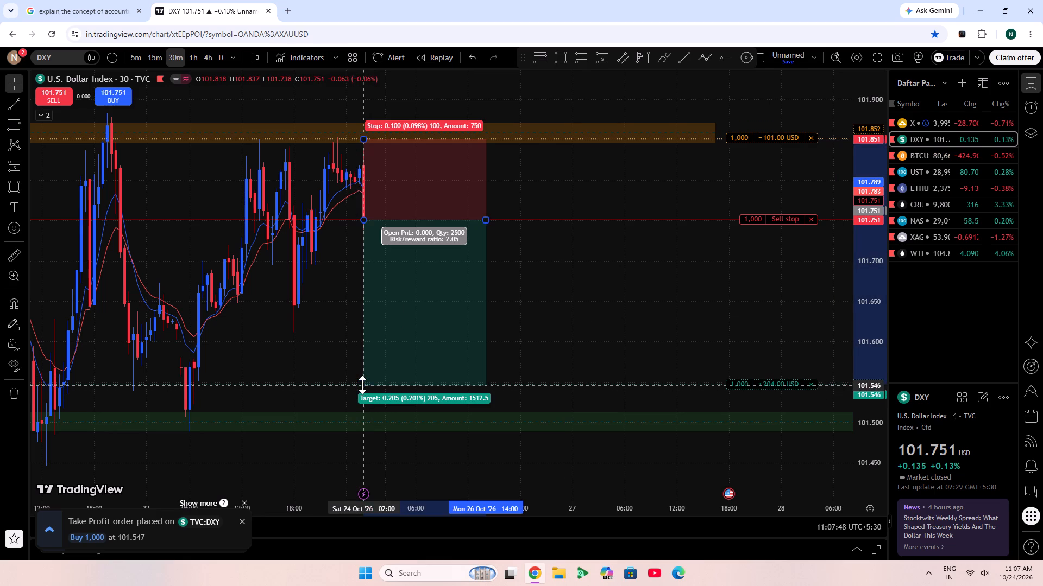
{"action": "left_click_drag", "start_coordinate": [362, 385], "coordinate": [363, 384]}
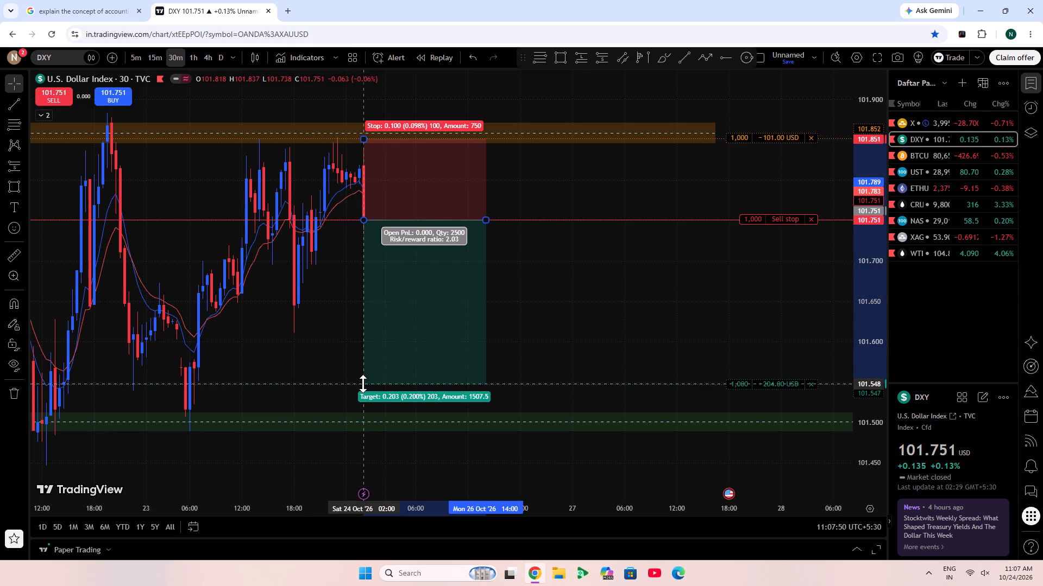
{"action": "left_click_drag", "start_coordinate": [363, 384], "coordinate": [363, 384]}
{"action": "scroll", "coordinate": [880, 454], "scroll_direction": "up", "scroll_amount": 10}
{"action": "left_click_drag", "start_coordinate": [520, 378], "coordinate": [822, 58]}
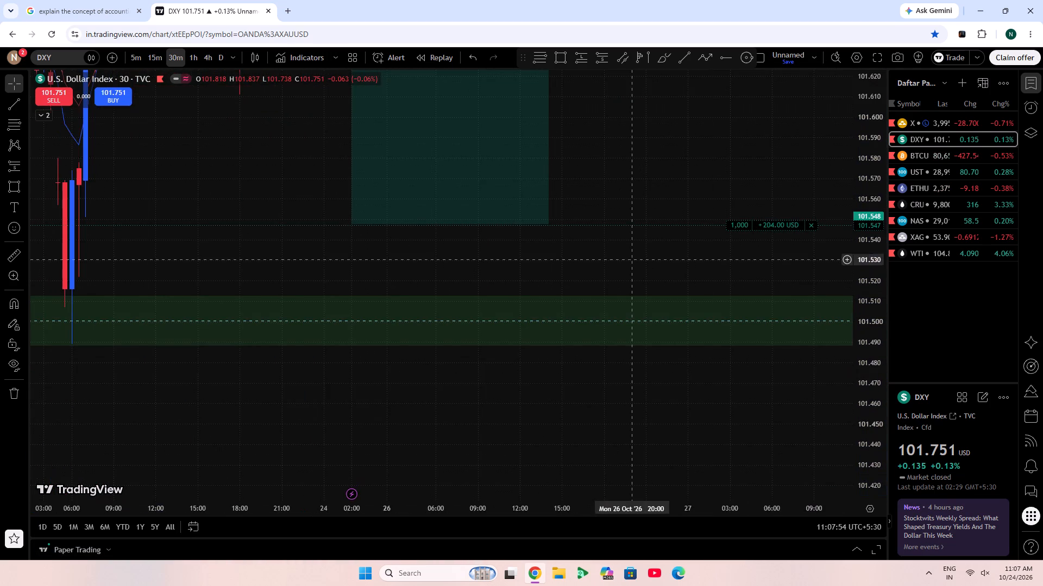
{"action": "scroll", "coordinate": [631, 259], "scroll_direction": "up", "scroll_amount": 4}
{"action": "left_click", "coordinate": [272, 139]}
{"action": "left_click_drag", "start_coordinate": [120, 221], "coordinate": [129, 225]}
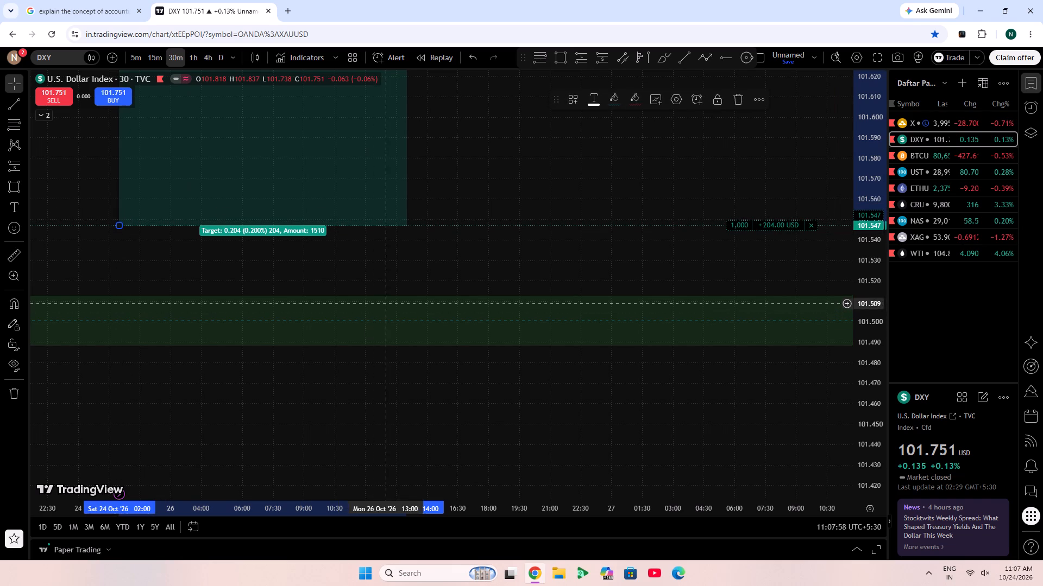
{"action": "left_click", "coordinate": [444, 281]}
Raise the short position drawing's stop level to 101.853 inside the orange supply zone.
{"action": "left_click_drag", "start_coordinate": [567, 133], "coordinate": [689, 585]}
{"action": "left_click_drag", "start_coordinate": [681, 175], "coordinate": [722, 545]}
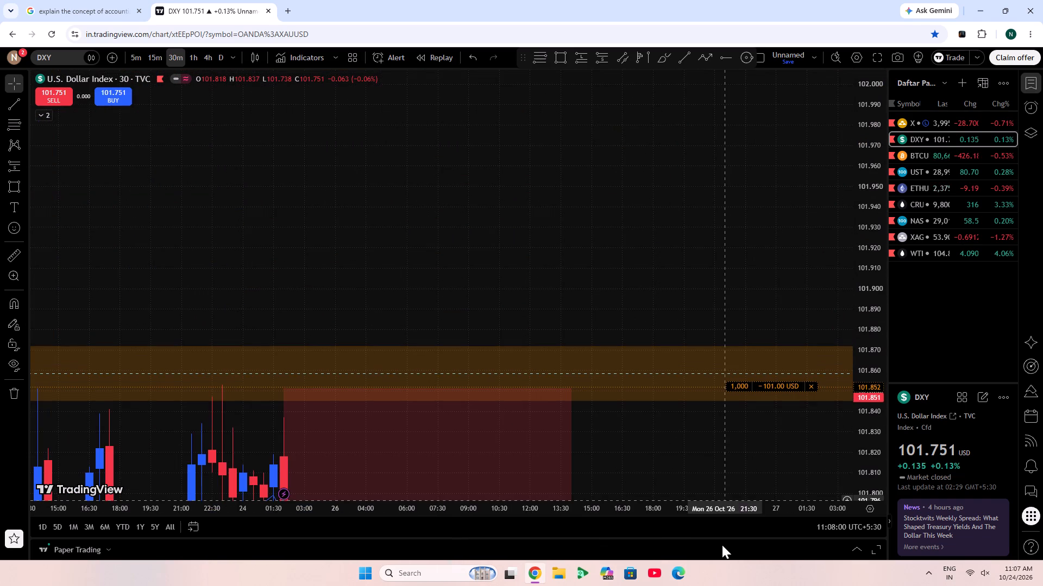
{"action": "left_click", "coordinate": [310, 427]}
{"action": "left_click_drag", "start_coordinate": [283, 390], "coordinate": [275, 386]}
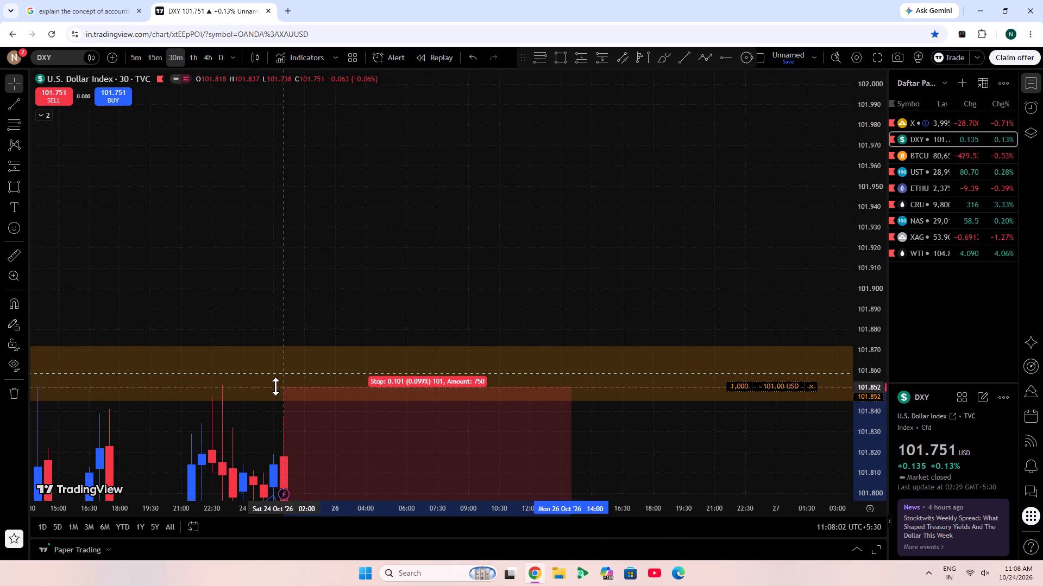
{"action": "left_click_drag", "start_coordinate": [275, 386], "coordinate": [256, 385]}
{"action": "left_click_drag", "start_coordinate": [256, 385], "coordinate": [255, 384]}
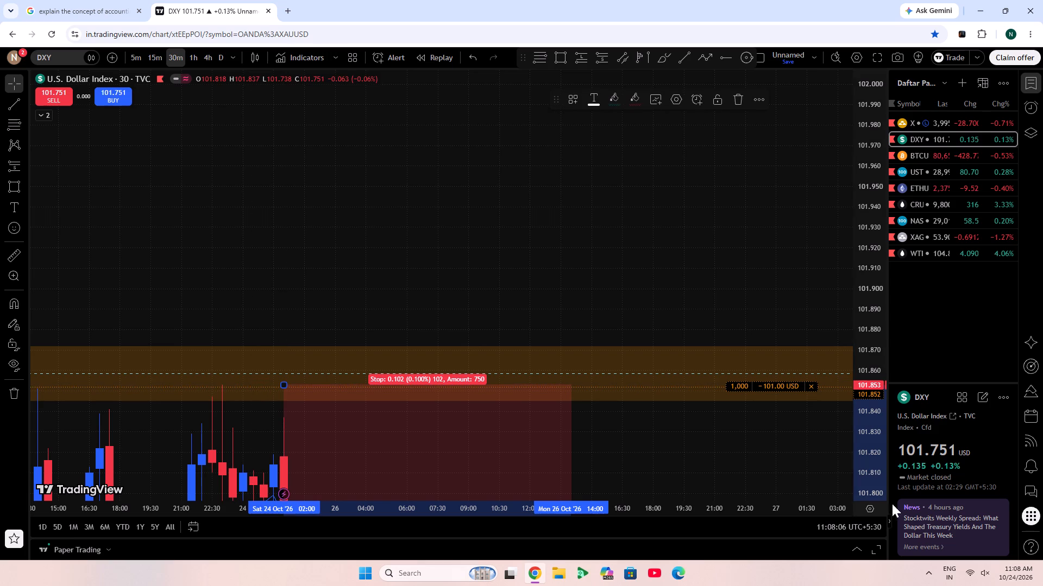
Move the DXY order's stop loss to 101.853 to match the short position's stop.
{"action": "left_click_drag", "start_coordinate": [749, 390], "coordinate": [736, 386]}
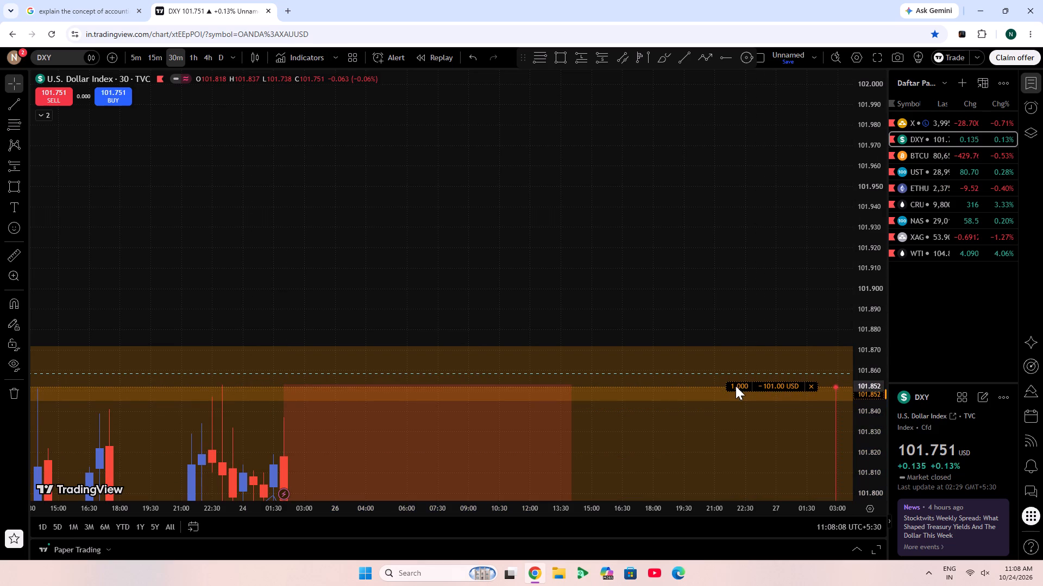
{"action": "left_click_drag", "start_coordinate": [736, 386], "coordinate": [731, 383]}
{"action": "left_click", "coordinate": [749, 382]}
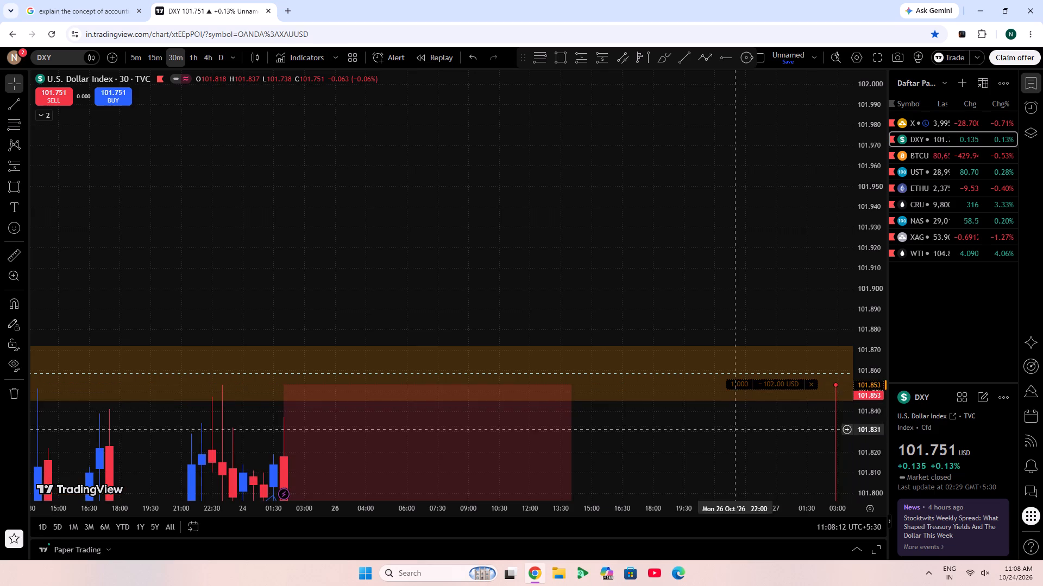
Extend the short position drawing forward in time to about 19:30 on Mon 26 Oct and lock it.
{"action": "left_click_drag", "start_coordinate": [736, 435], "coordinate": [766, 116]}
{"action": "left_click", "coordinate": [726, 293]}
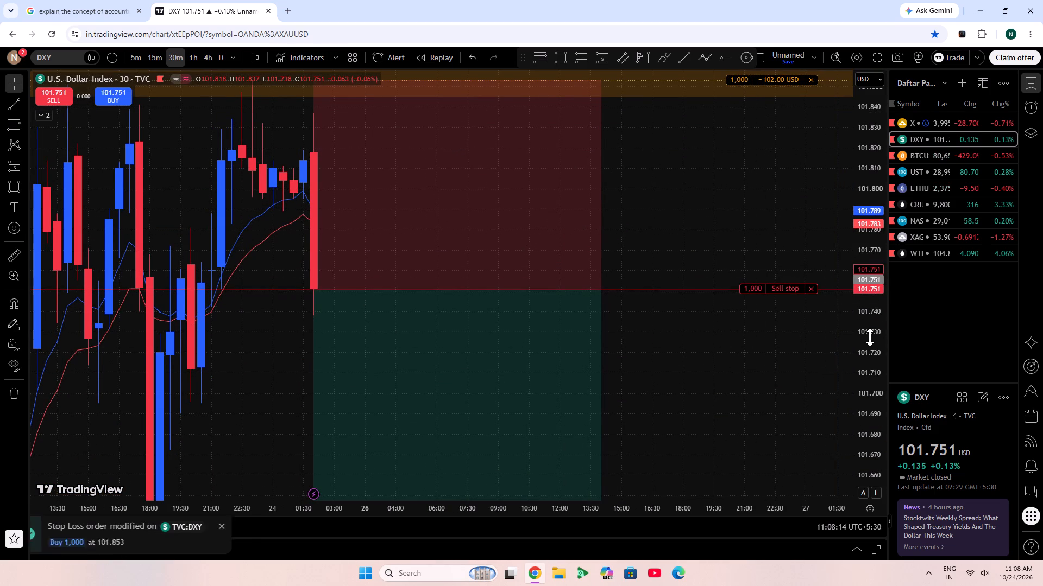
{"action": "scroll", "coordinate": [870, 337], "scroll_direction": "down", "scroll_amount": 4}
{"action": "double_click", "coordinate": [870, 341]}
{"action": "scroll", "coordinate": [823, 357], "scroll_direction": "down", "scroll_amount": 6}
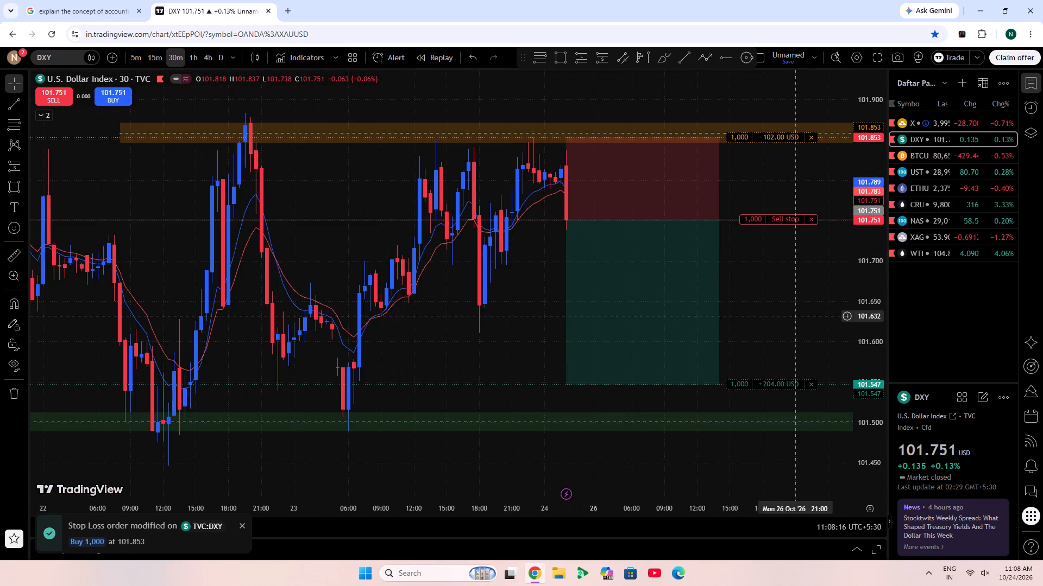
{"action": "left_click_drag", "start_coordinate": [790, 314], "coordinate": [633, 313]}
{"action": "scroll", "coordinate": [633, 313], "scroll_direction": "down", "scroll_amount": 4}
{"action": "scroll", "coordinate": [876, 332], "scroll_direction": "down", "scroll_amount": 3}
{"action": "scroll", "coordinate": [672, 334], "scroll_direction": "up", "scroll_amount": 4}
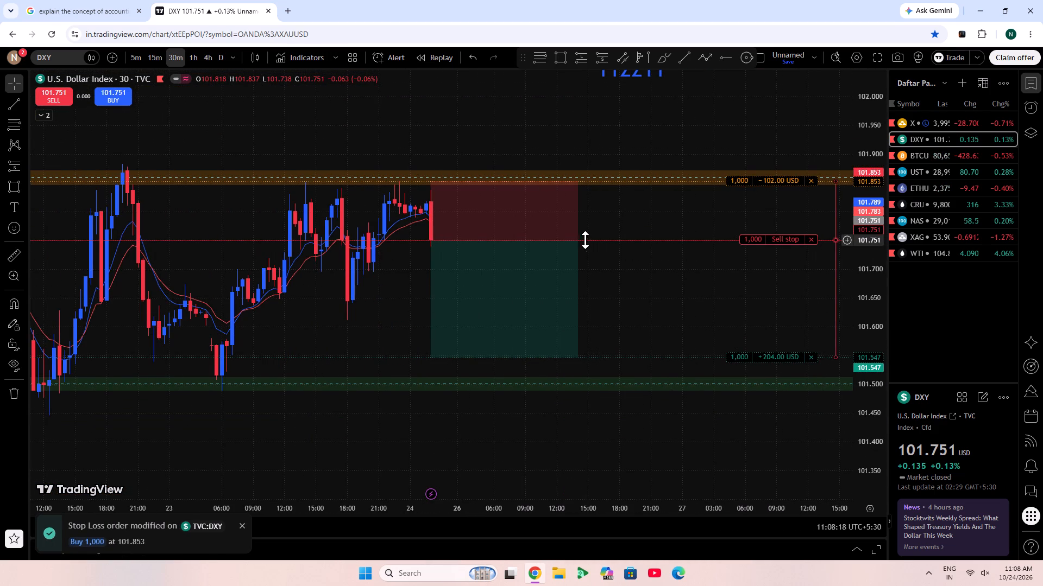
{"action": "left_click", "coordinate": [563, 256]}
{"action": "left_click_drag", "start_coordinate": [577, 242], "coordinate": [634, 242]}
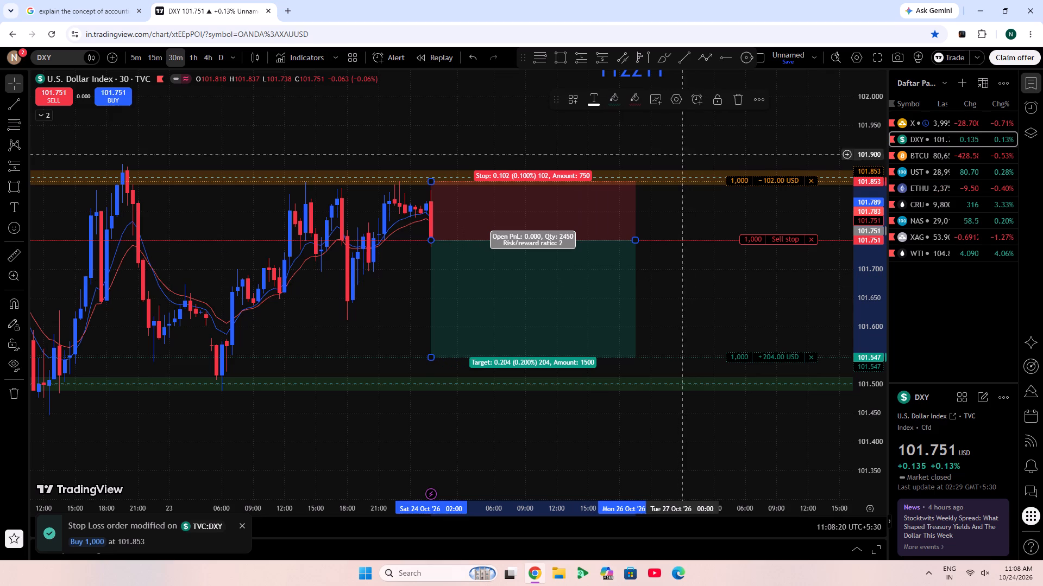
{"action": "left_click", "coordinate": [715, 105]}
Dismiss the stop loss modification notification on the DXY chart.
{"action": "left_click_drag", "start_coordinate": [719, 276], "coordinate": [659, 241]}
{"action": "scroll", "coordinate": [659, 241], "scroll_direction": "down", "scroll_amount": 1}
{"action": "left_click", "coordinate": [241, 528]}
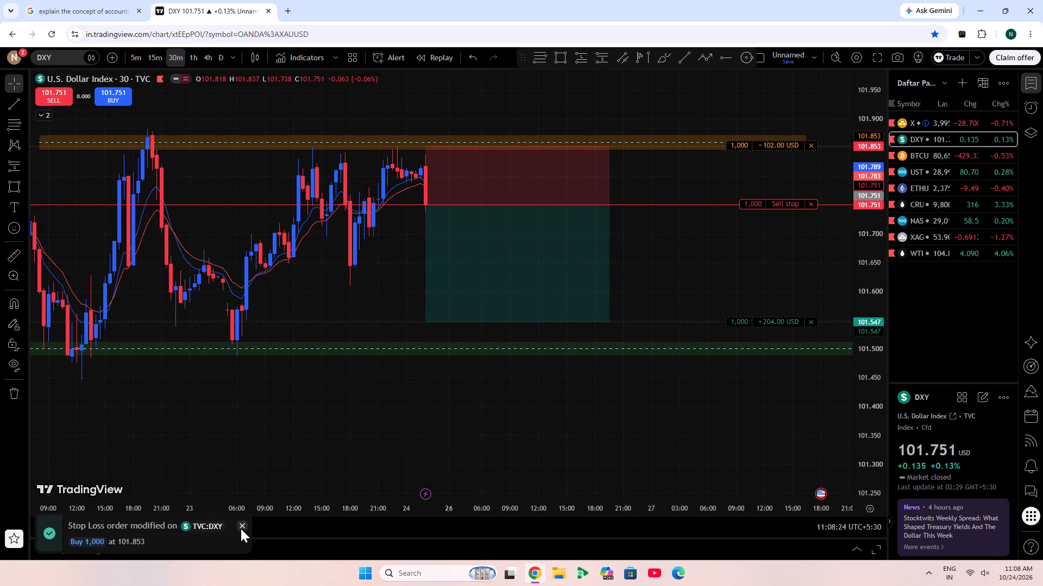
Launch PrimeXBT from the desktop and start the VPN connection in the system quick settings.
{"action": "left_click", "coordinate": [536, 576]}
{"action": "double_click", "coordinate": [26, 196]}
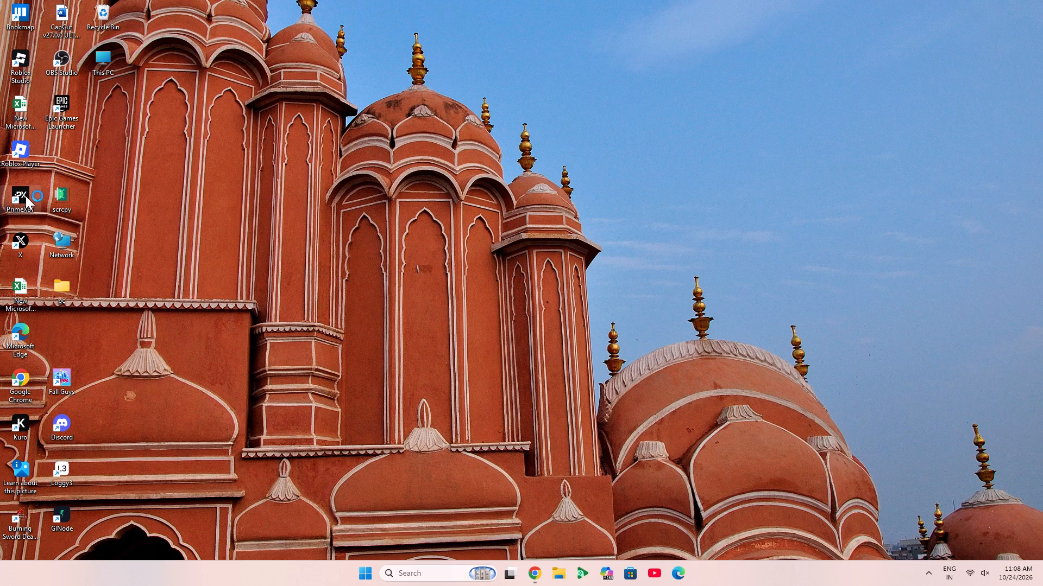
{"action": "left_click", "coordinate": [988, 570]}
{"action": "left_click", "coordinate": [924, 457]}
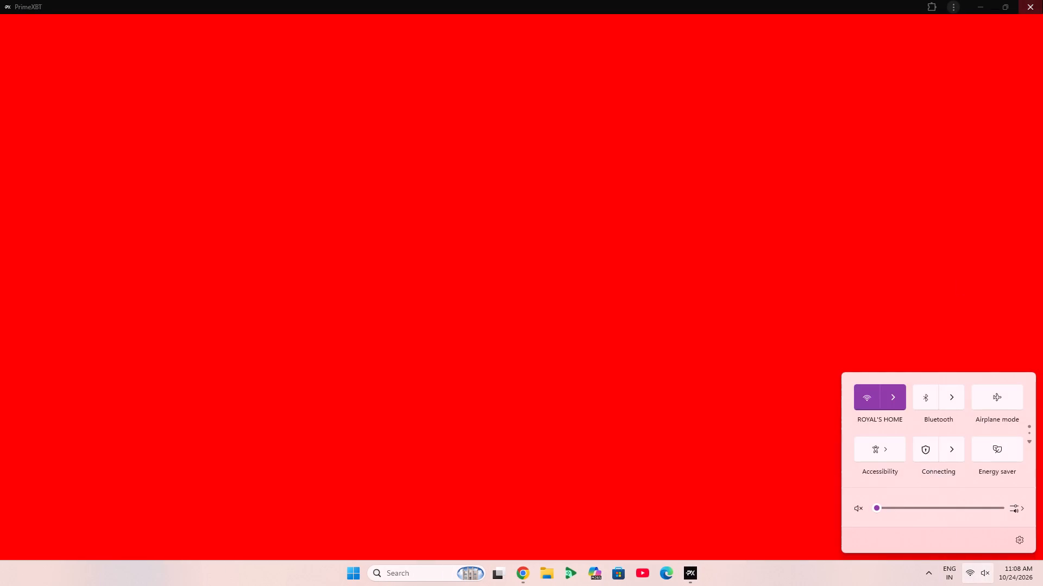
Close PrimeXBT and switch back to the TradingView chart in Chrome.
{"action": "left_click", "coordinate": [1042, 0]}
{"action": "left_click", "coordinate": [535, 570]}
Reset the DXY price scale and dismiss the Delta Exchange advertisement and the ad-free upgrade offer.
{"action": "scroll", "coordinate": [544, 0], "scroll_direction": "down", "scroll_amount": 3}
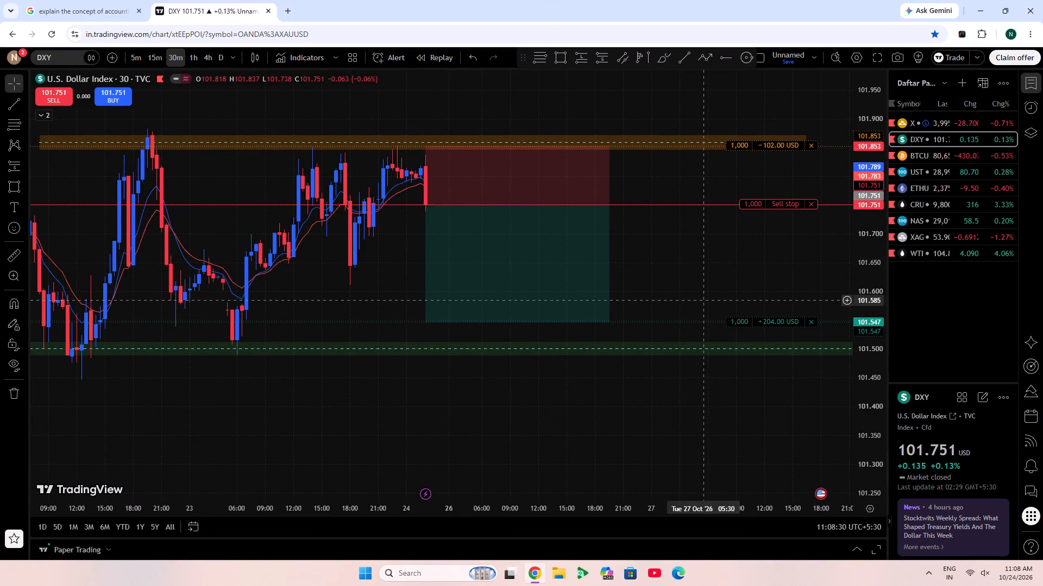
{"action": "double_click", "coordinate": [859, 210]}
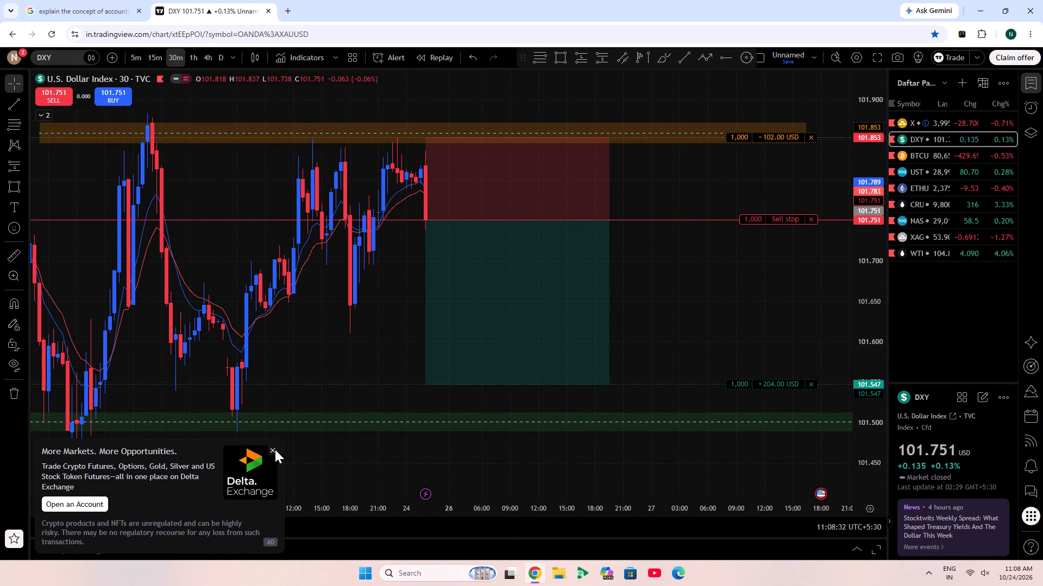
{"action": "left_click_drag", "start_coordinate": [274, 450], "coordinate": [258, 433]}
{"action": "left_click", "coordinate": [275, 454]}
{"action": "scroll", "coordinate": [311, 418], "scroll_direction": "down", "scroll_amount": 5}
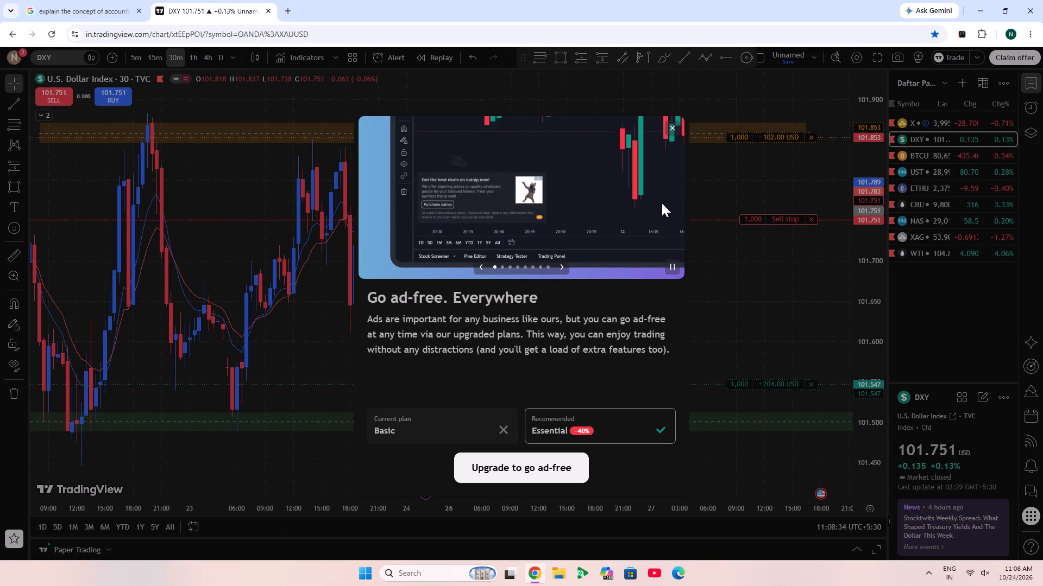
{"action": "left_click", "coordinate": [671, 136]}
{"action": "left_click", "coordinate": [672, 126]}
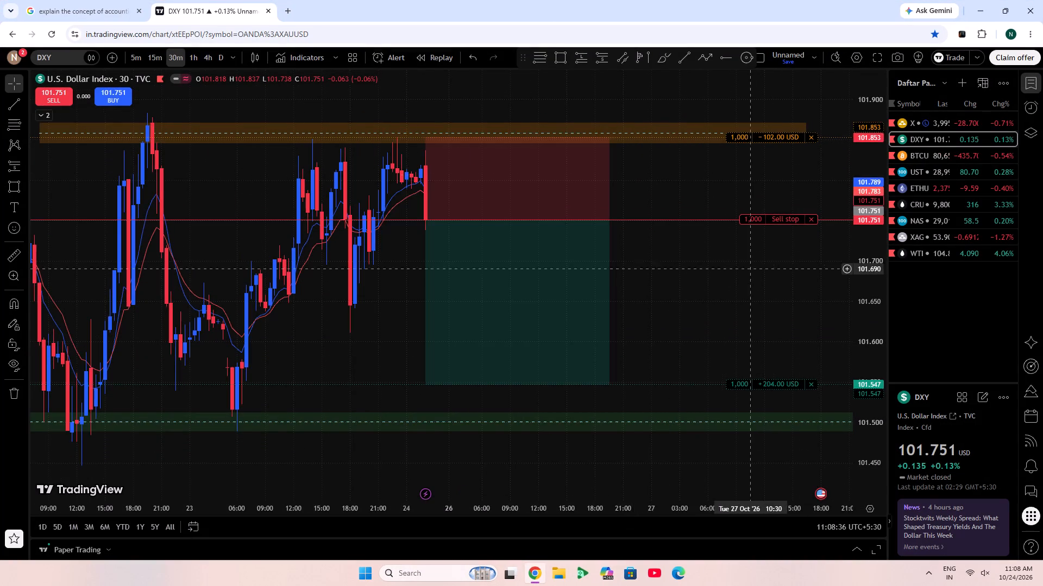
Switch the chart to BTCUSD and examine the recent 30-minute candles around the two lower green zones.
{"action": "scroll", "coordinate": [753, 279], "scroll_direction": "down", "scroll_amount": 5}
{"action": "scroll", "coordinate": [817, 397], "scroll_direction": "down", "scroll_amount": 3}
{"action": "scroll", "coordinate": [812, 402], "scroll_direction": "up", "scroll_amount": 6}
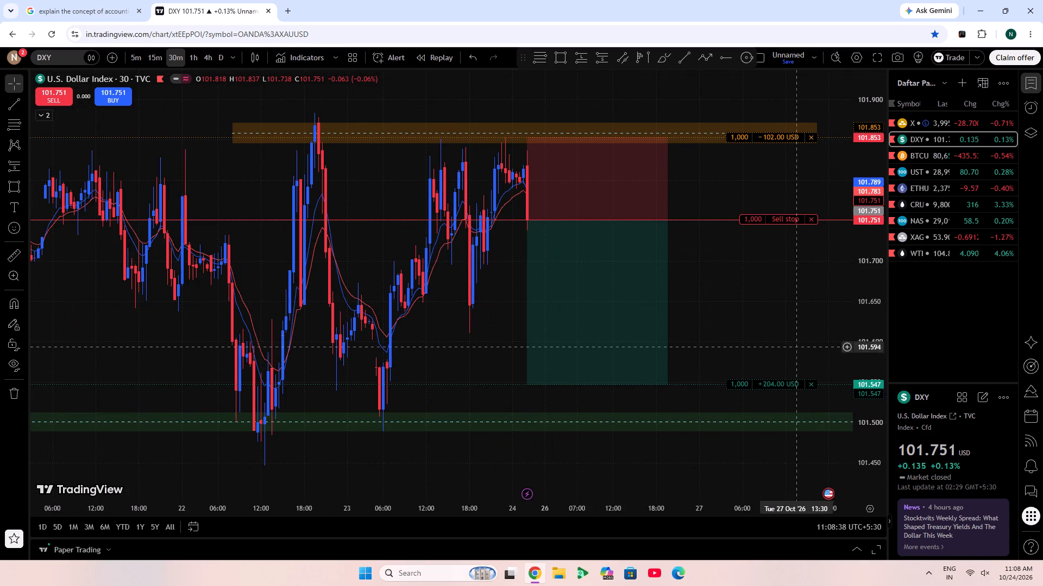
{"action": "scroll", "coordinate": [770, 347], "scroll_direction": "up", "scroll_amount": 4}
{"action": "scroll", "coordinate": [863, 336], "scroll_direction": "down", "scroll_amount": 6}
{"action": "left_click", "coordinate": [907, 151]}
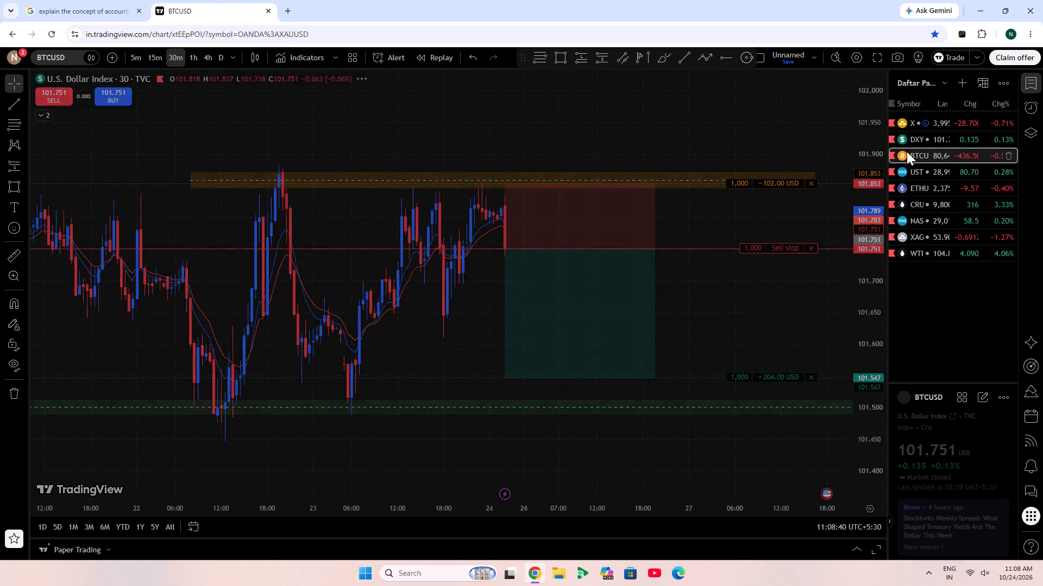
{"action": "scroll", "coordinate": [442, 323], "scroll_direction": "up", "scroll_amount": 5}
{"action": "scroll", "coordinate": [467, 330], "scroll_direction": "down", "scroll_amount": 10}
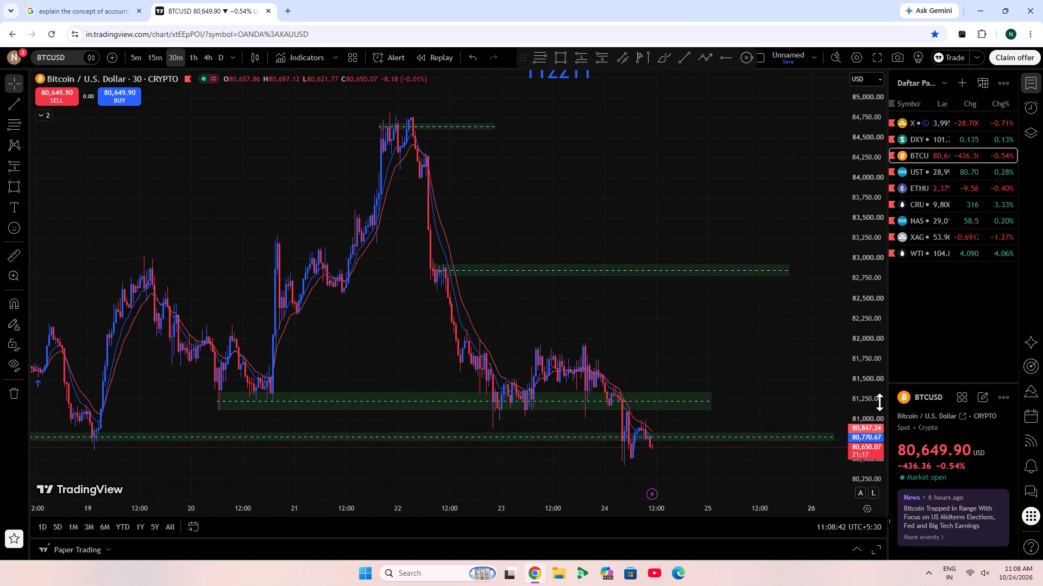
{"action": "scroll", "coordinate": [881, 404], "scroll_direction": "up", "scroll_amount": 8}
{"action": "left_click_drag", "start_coordinate": [640, 406], "coordinate": [752, 207]}
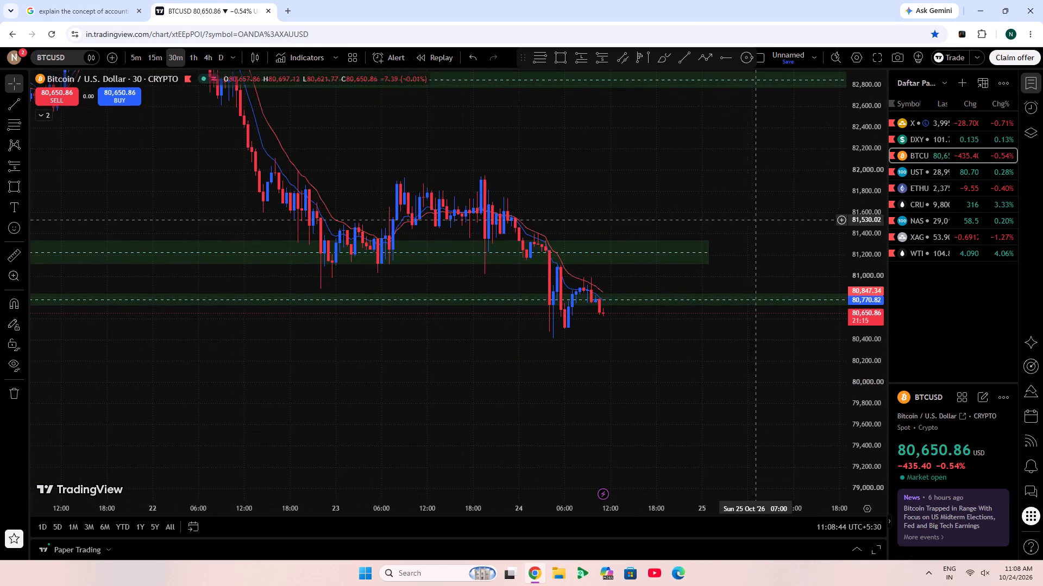
{"action": "scroll", "coordinate": [724, 302], "scroll_direction": "up", "scroll_amount": 5}
{"action": "scroll", "coordinate": [872, 388], "scroll_direction": "up", "scroll_amount": 6}
{"action": "left_click_drag", "start_coordinate": [687, 224], "coordinate": [683, 268]}
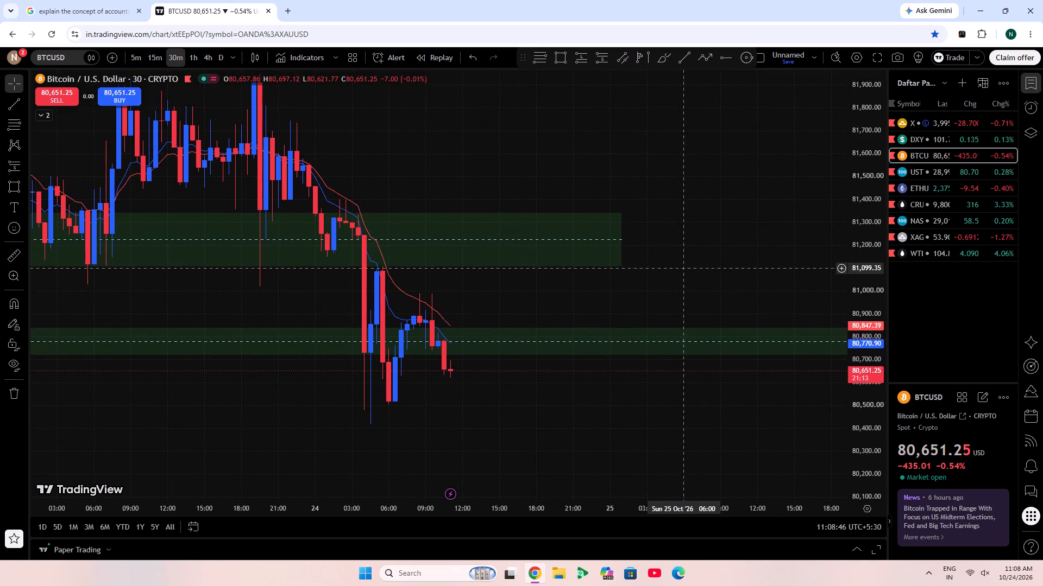
{"action": "left_click_drag", "start_coordinate": [683, 268], "coordinate": [668, 285]}
{"action": "left_click", "coordinate": [8, 399]}
{"action": "left_click", "coordinate": [35, 388]}
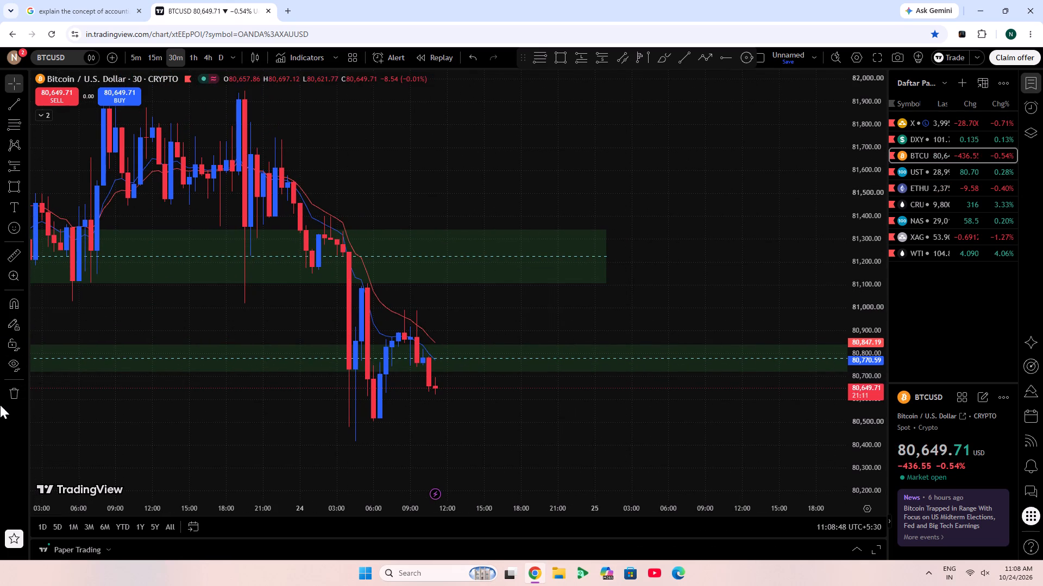
{"action": "left_click", "coordinate": [3, 403]}
{"action": "left_click", "coordinate": [516, 360]}
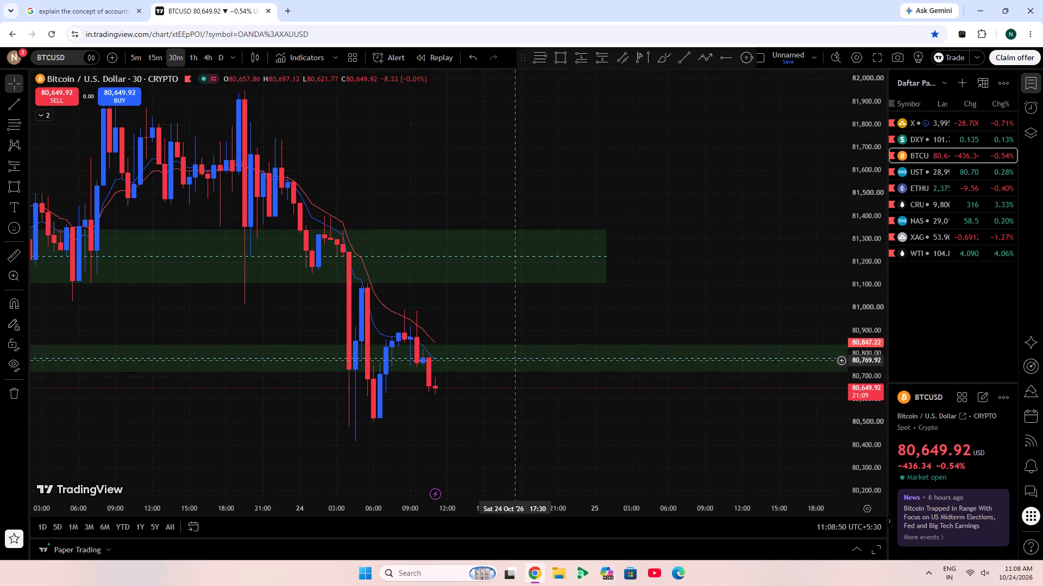
{"action": "scroll", "coordinate": [551, 329], "scroll_direction": "down", "scroll_amount": 18}
{"action": "scroll", "coordinate": [551, 329], "scroll_direction": "up", "scroll_amount": 2}
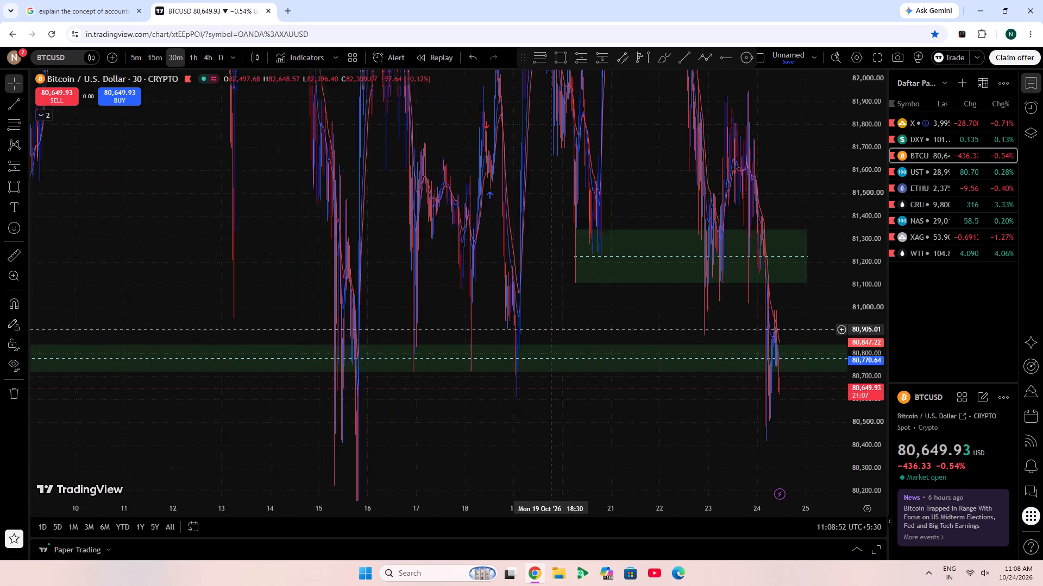
{"action": "scroll", "coordinate": [551, 329], "scroll_direction": "up", "scroll_amount": 18}
{"action": "scroll", "coordinate": [859, 381], "scroll_direction": "down", "scroll_amount": 1}
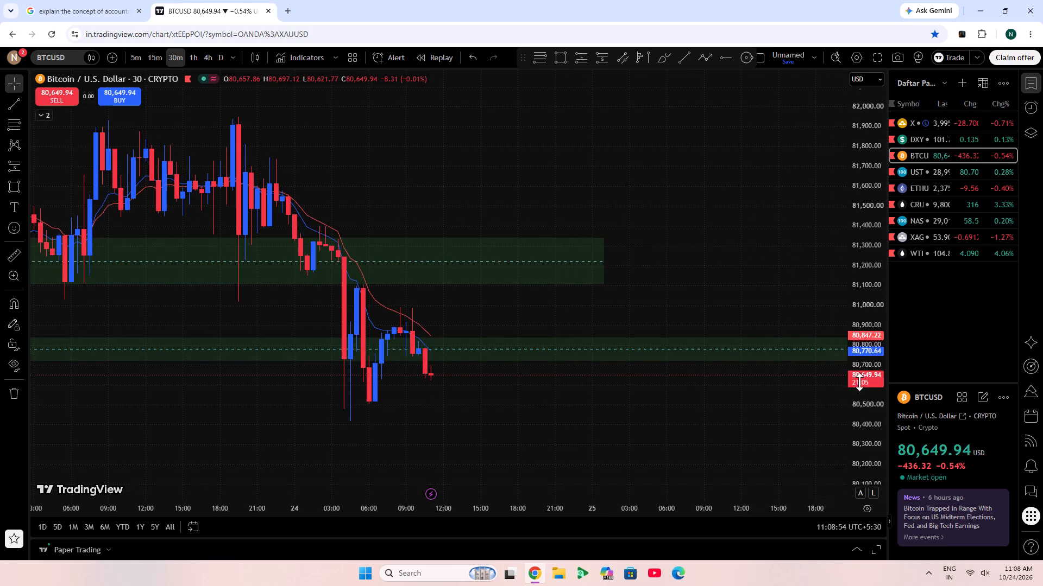
{"action": "scroll", "coordinate": [859, 382], "scroll_direction": "down", "scroll_amount": 1}
{"action": "scroll", "coordinate": [847, 386], "scroll_direction": "up", "scroll_amount": 3}
{"action": "left_click_drag", "start_coordinate": [697, 427], "coordinate": [746, 466]}
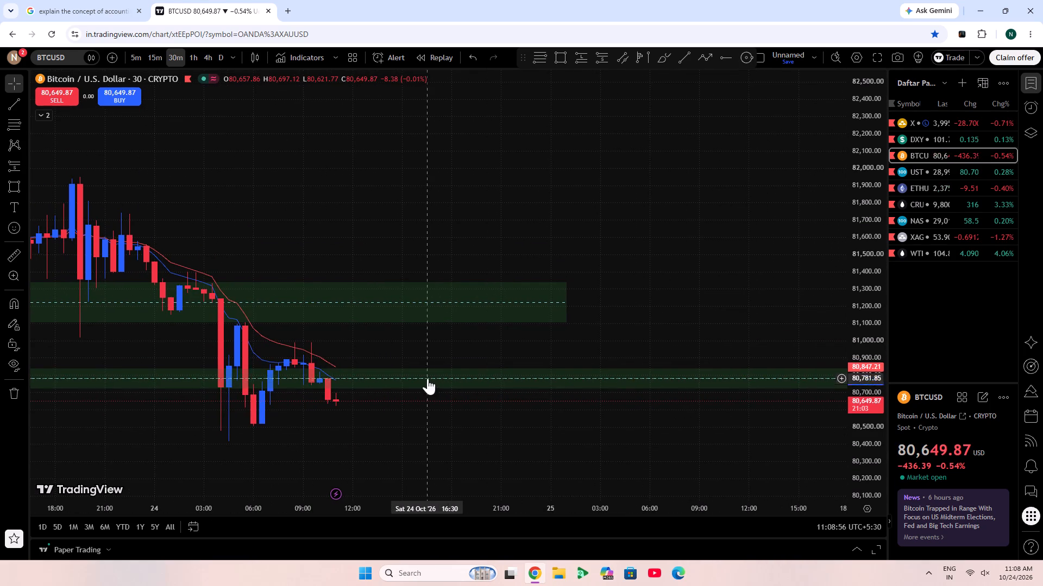
Unlock and delete the lower green zone on the 30-minute BTCUSD chart and the remaining green zone on the 1-hour chart.
{"action": "left_click", "coordinate": [435, 377]}
{"action": "left_click", "coordinate": [758, 99]}
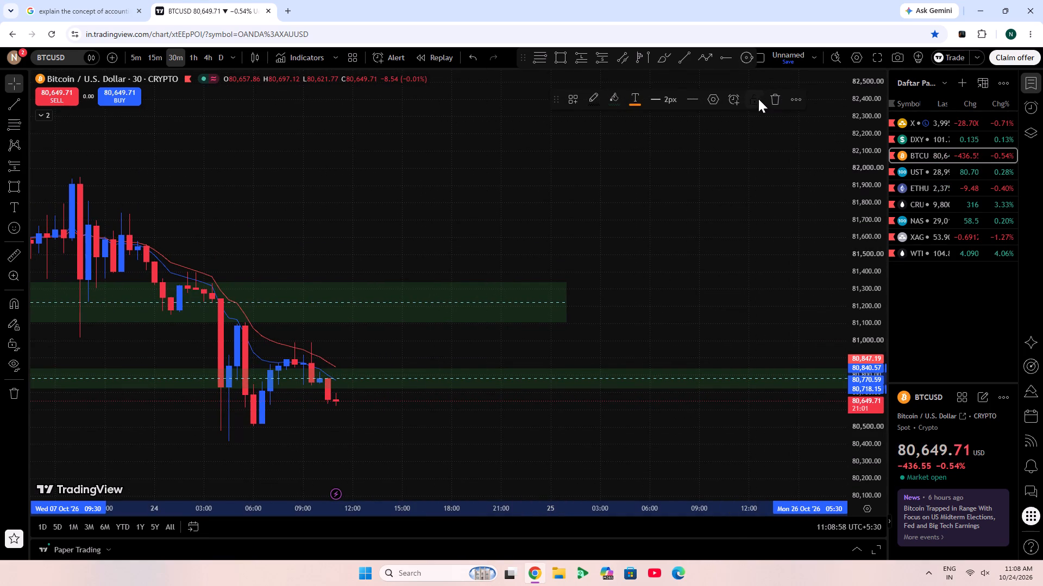
{"action": "left_click", "coordinate": [772, 100]}
{"action": "left_click", "coordinate": [193, 60]}
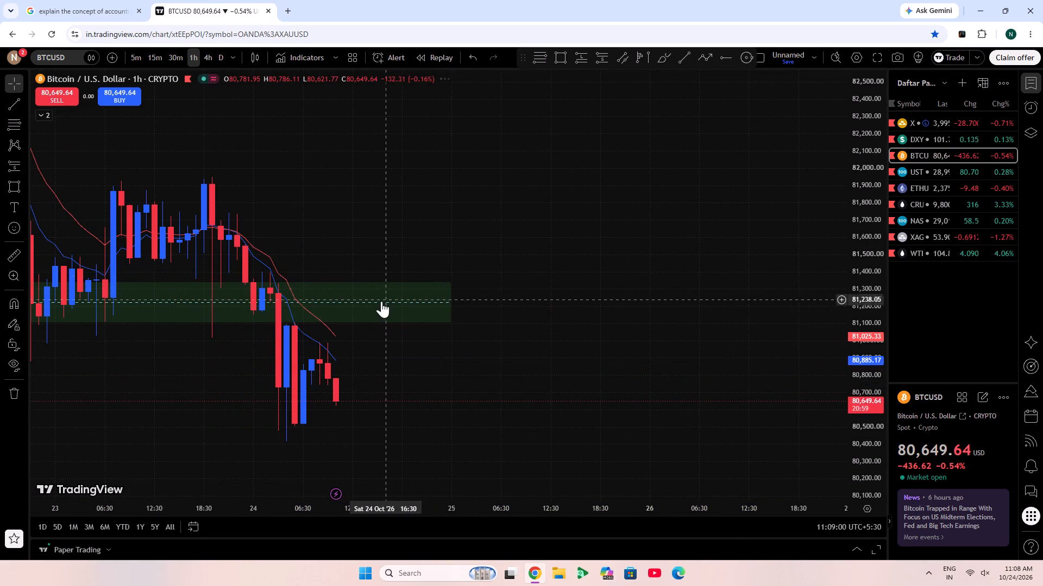
{"action": "left_click", "coordinate": [381, 301]}
{"action": "left_click", "coordinate": [760, 100]}
{"action": "left_click", "coordinate": [776, 102]}
Examine the recent BTCUSD price swings on the 1-hour chart.
{"action": "scroll", "coordinate": [700, 182], "scroll_direction": "down", "scroll_amount": 5}
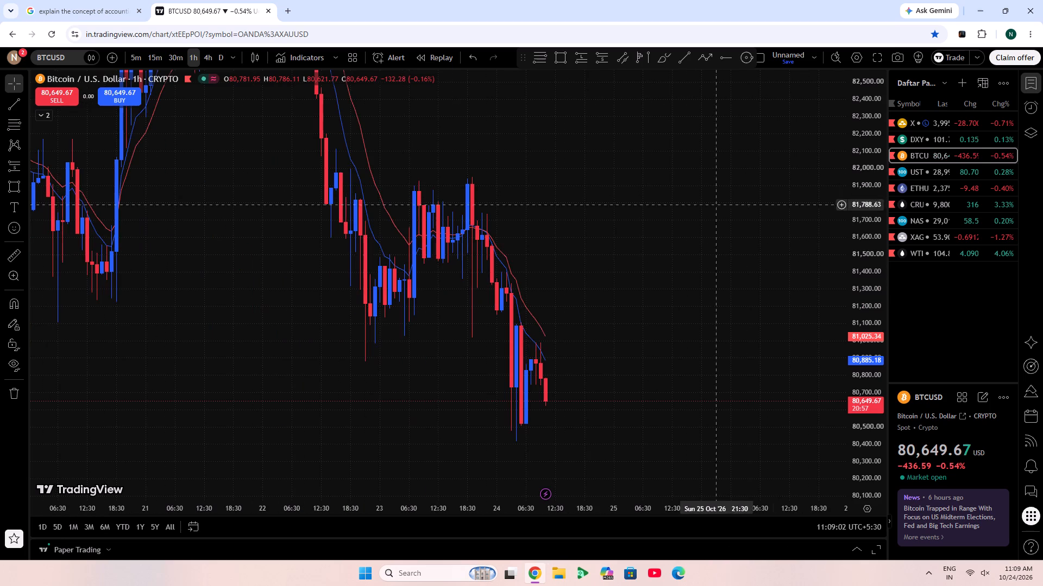
{"action": "scroll", "coordinate": [891, 284], "scroll_direction": "down", "scroll_amount": 8}
{"action": "double_click", "coordinate": [876, 282]}
{"action": "scroll", "coordinate": [593, 253], "scroll_direction": "down", "scroll_amount": 3}
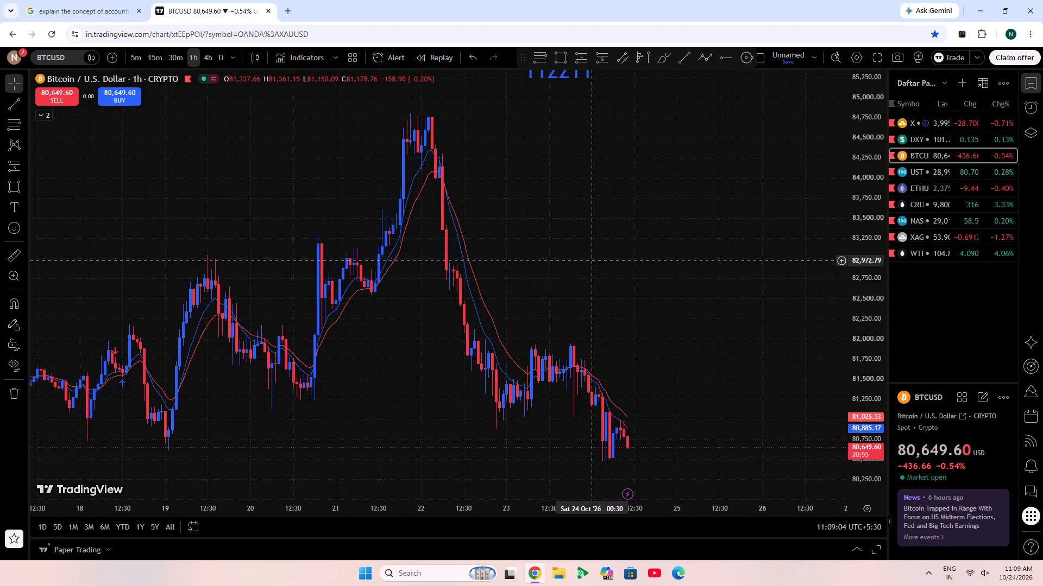
{"action": "scroll", "coordinate": [589, 275], "scroll_direction": "up", "scroll_amount": 1}
{"action": "left_click_drag", "start_coordinate": [642, 279], "coordinate": [401, 222]}
{"action": "scroll", "coordinate": [403, 277], "scroll_direction": "up", "scroll_amount": 4}
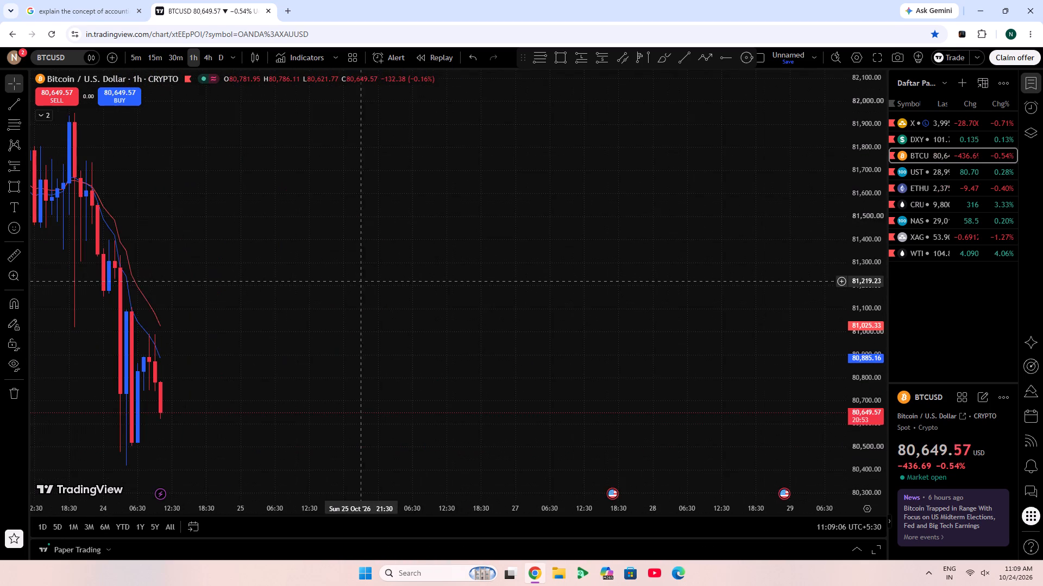
{"action": "left_click_drag", "start_coordinate": [667, 280], "coordinate": [950, 330]}
{"action": "left_click", "coordinate": [543, 247]}
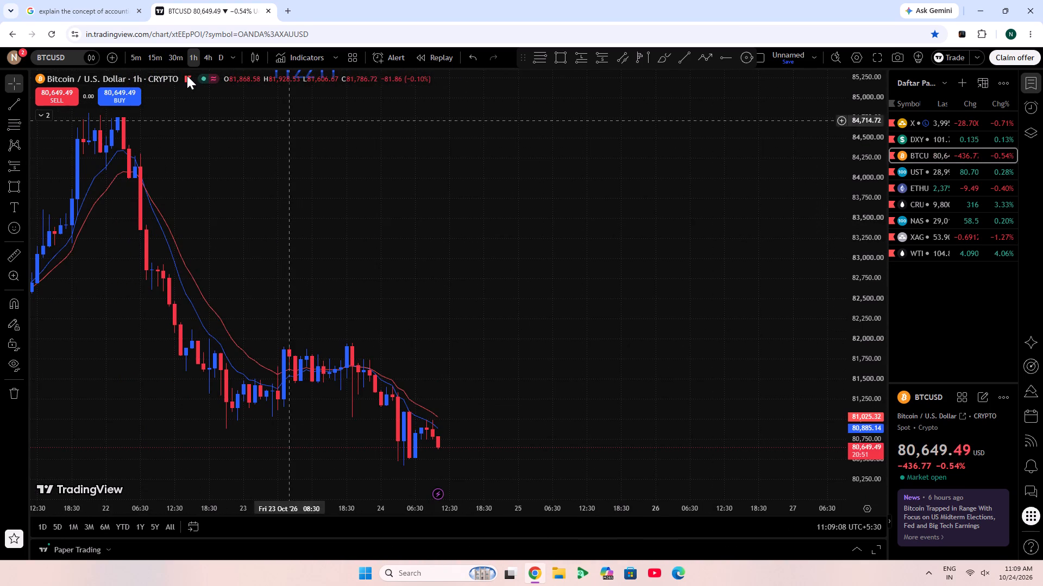
On the 15-minute chart, draw a Fibonacci retracement from the 23 October high near 81,970 to the low near 80,416.
{"action": "left_click", "coordinate": [159, 58]}
{"action": "scroll", "coordinate": [494, 310], "scroll_direction": "up", "scroll_amount": 3}
{"action": "scroll", "coordinate": [494, 311], "scroll_direction": "down", "scroll_amount": 8}
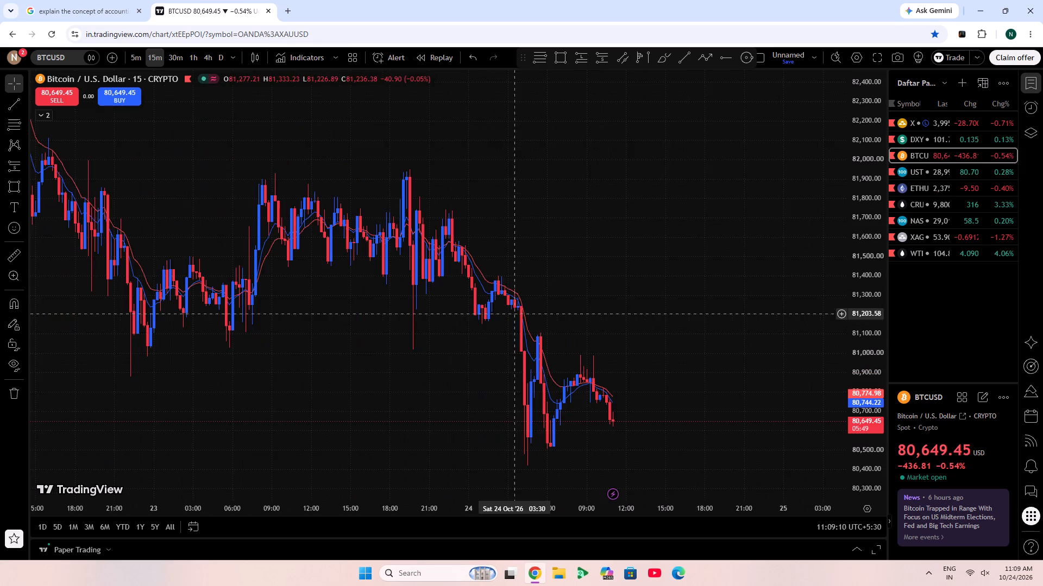
{"action": "left_click_drag", "start_coordinate": [701, 247], "coordinate": [514, 245]}
{"action": "left_click", "coordinate": [544, 56]}
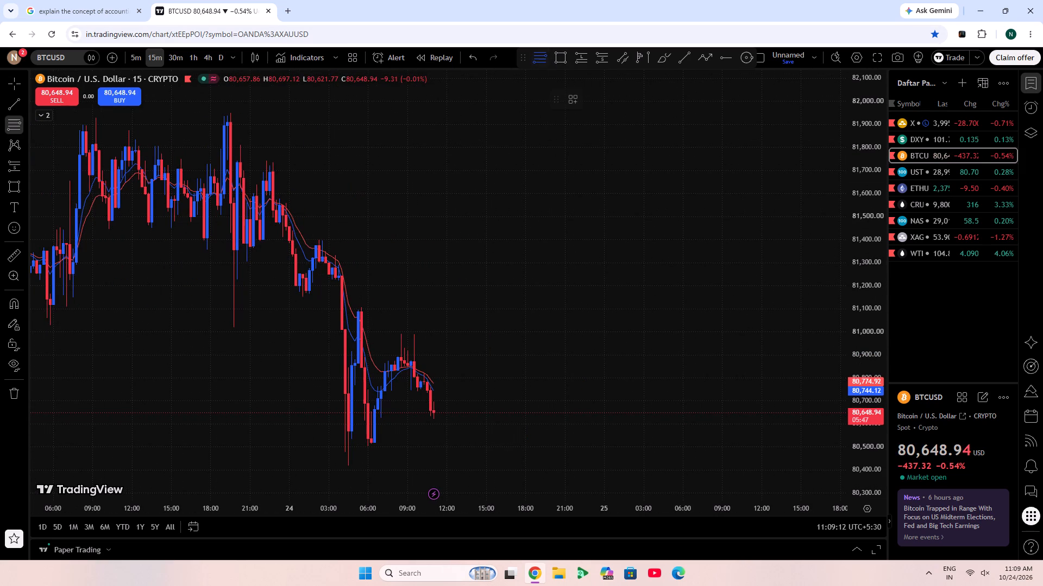
{"action": "left_click", "coordinate": [228, 108]}
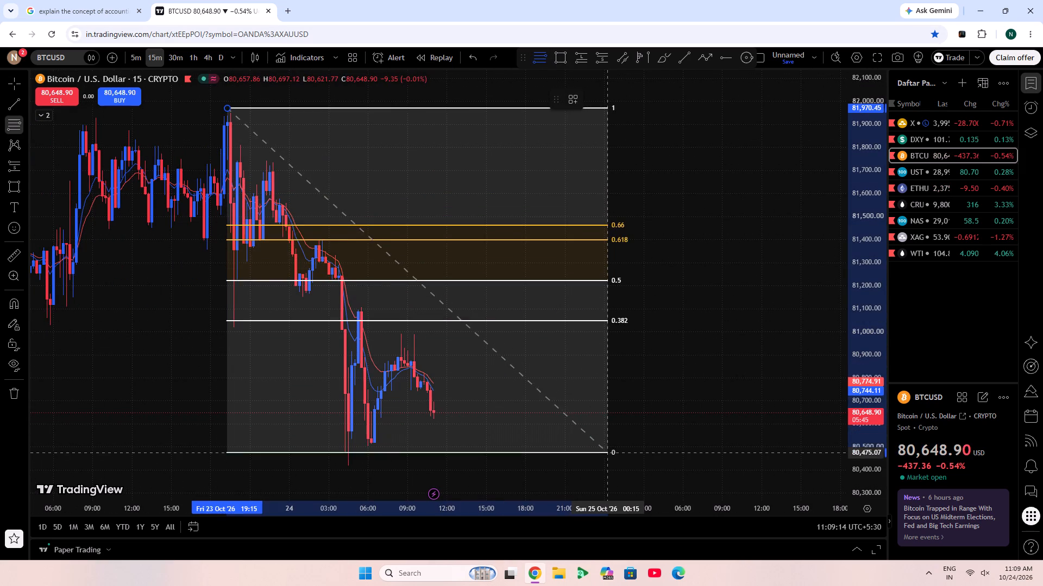
{"action": "left_click", "coordinate": [613, 466]}
{"action": "left_click", "coordinate": [654, 311]}
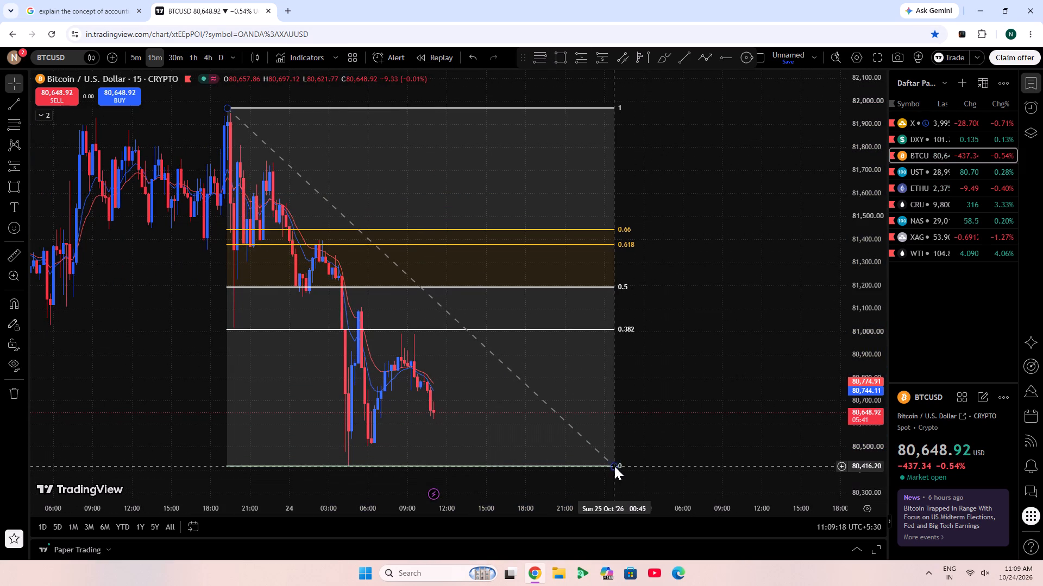
Shrink and move the Fibonacci retracement so it runs from about 81,393 on 24 October down to about 80,430.
{"action": "left_click_drag", "start_coordinate": [614, 466], "coordinate": [541, 330]}
{"action": "left_click_drag", "start_coordinate": [424, 245], "coordinate": [498, 366]}
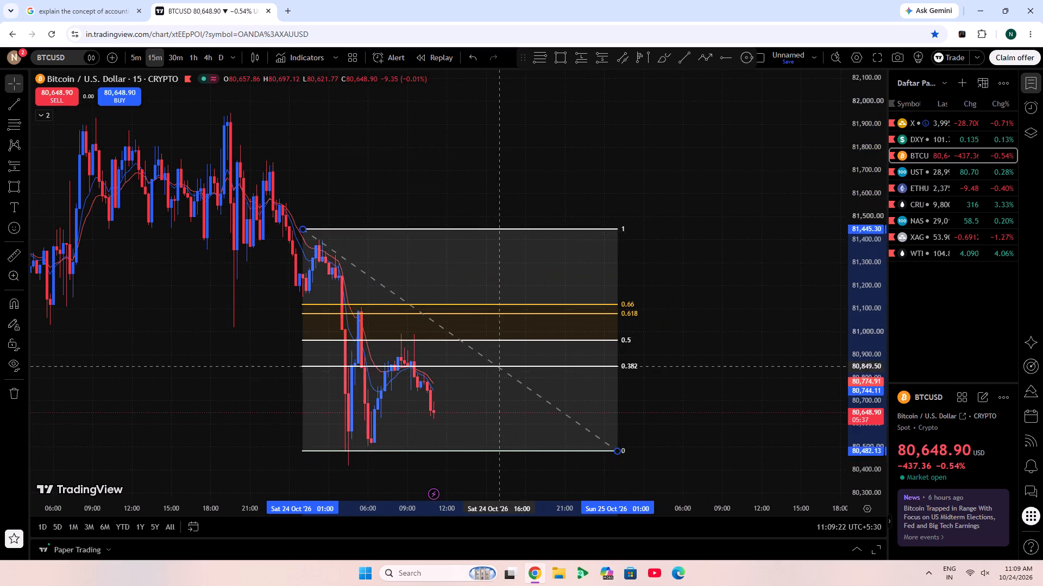
{"action": "left_click_drag", "start_coordinate": [498, 366], "coordinate": [504, 378]}
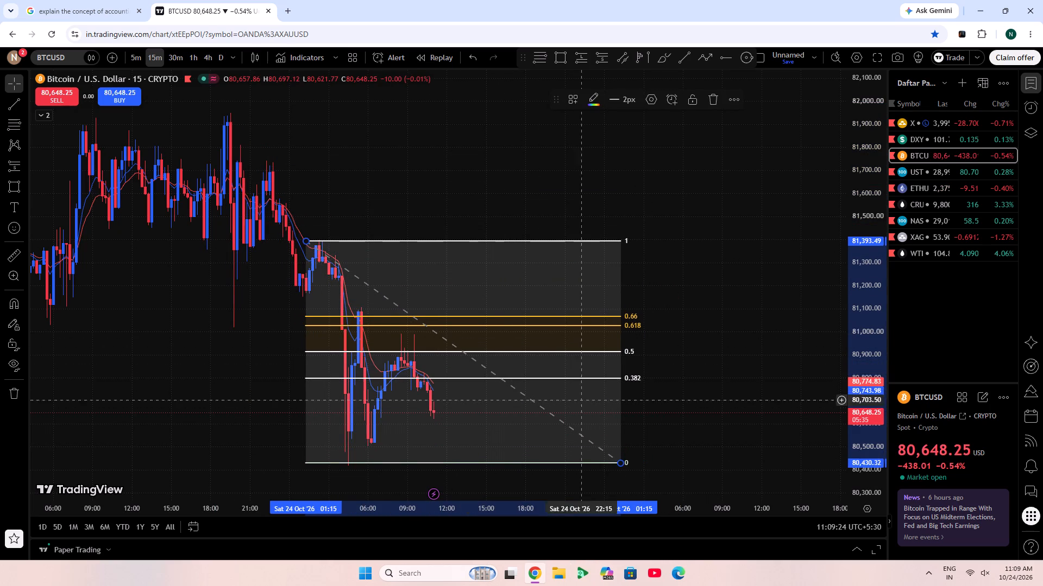
{"action": "left_click", "coordinate": [665, 377]}
Place a short position near the recent candle highs with entry about 80,852, stop about 80,988 and target about 80,624.
{"action": "scroll", "coordinate": [860, 412], "scroll_direction": "up", "scroll_amount": 5}
{"action": "left_click_drag", "start_coordinate": [698, 403], "coordinate": [751, 303]}
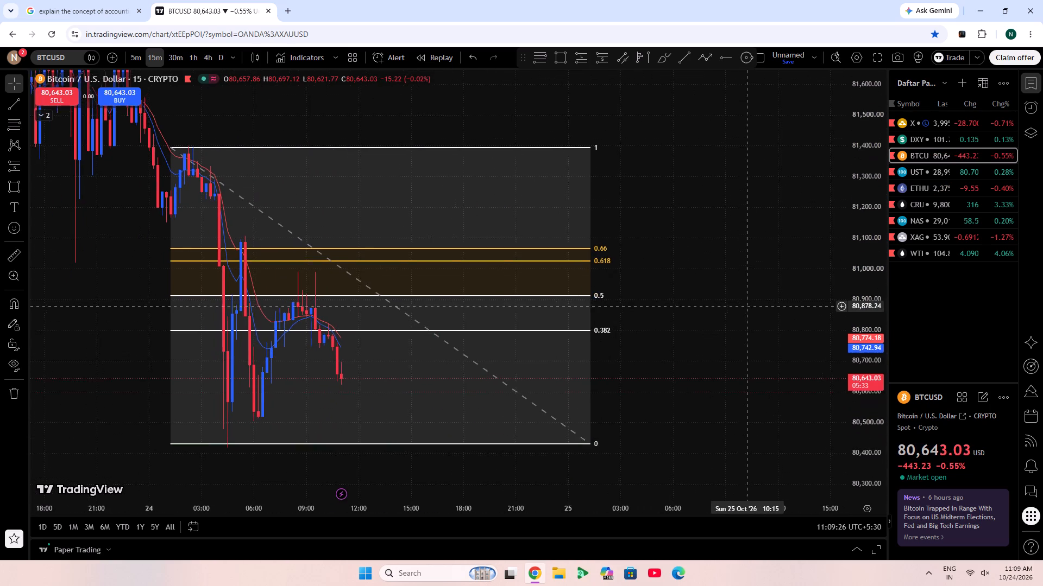
{"action": "left_click_drag", "start_coordinate": [751, 303], "coordinate": [751, 302]}
{"action": "left_click", "coordinate": [602, 60]}
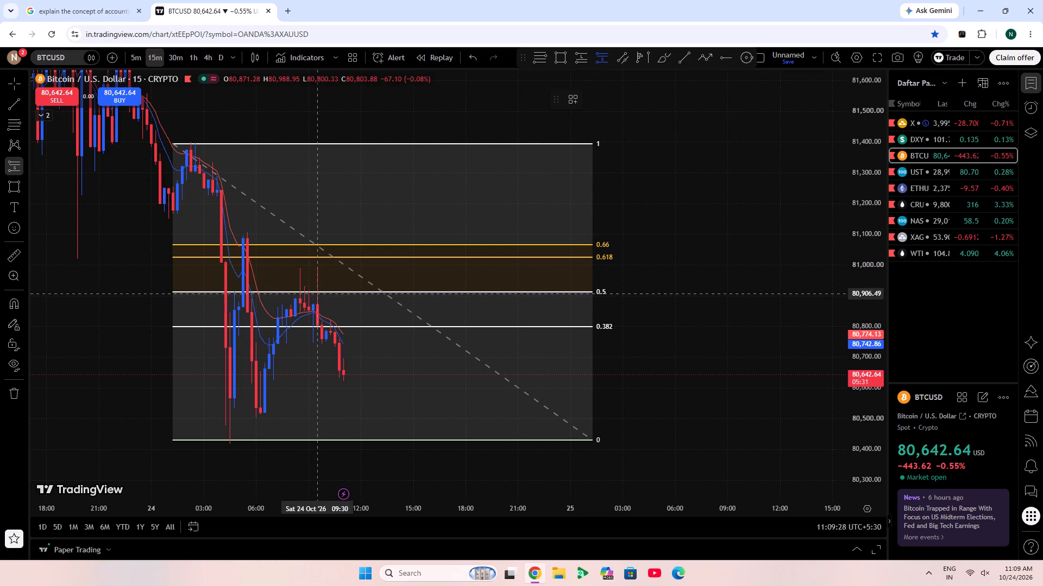
{"action": "left_click", "coordinate": [310, 310]}
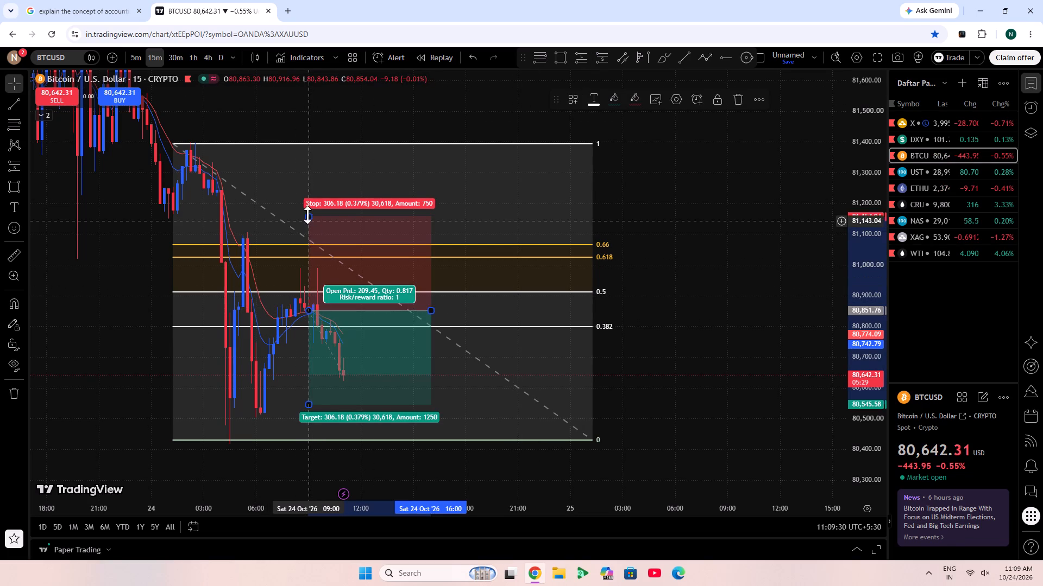
{"action": "left_click_drag", "start_coordinate": [307, 214], "coordinate": [300, 257]}
{"action": "left_click_drag", "start_coordinate": [307, 407], "coordinate": [308, 373]}
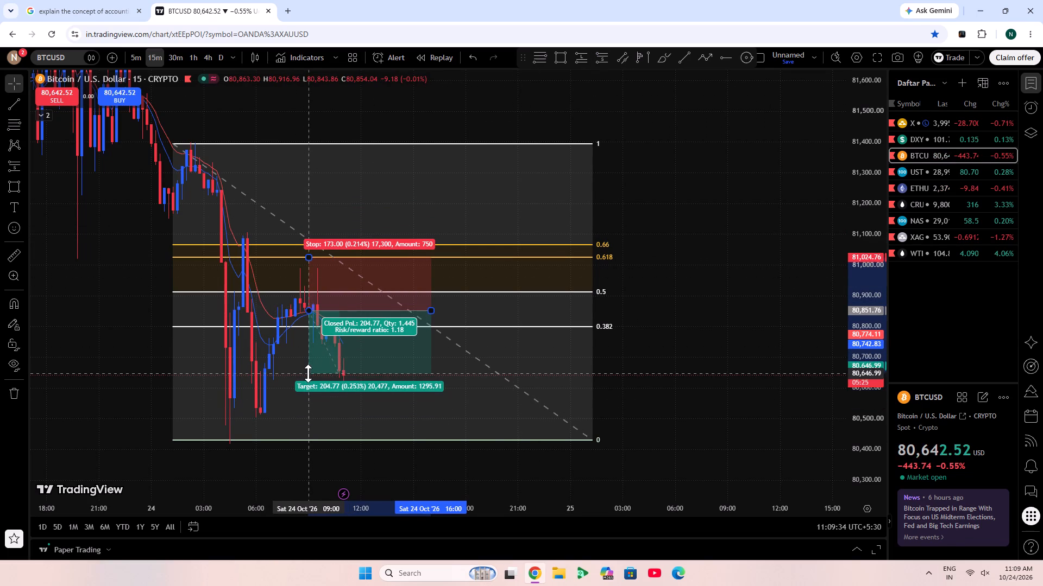
{"action": "left_click_drag", "start_coordinate": [308, 373], "coordinate": [309, 380]}
{"action": "left_click_drag", "start_coordinate": [308, 256], "coordinate": [311, 267]}
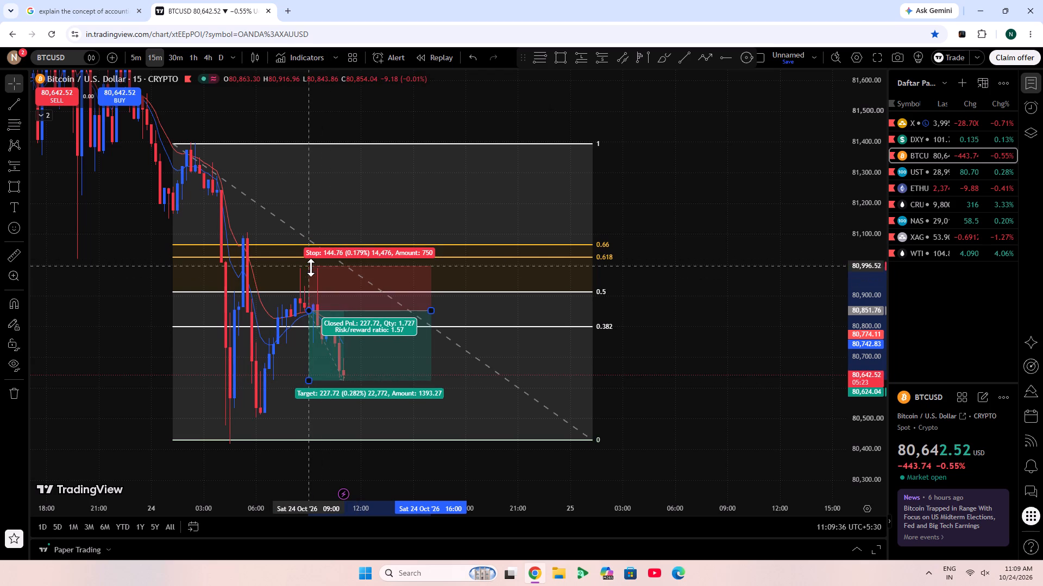
{"action": "left_click_drag", "start_coordinate": [311, 267], "coordinate": [311, 269]}
{"action": "left_click", "coordinate": [397, 328]}
Move the short position up to an entry of about 80,871 and tighten its stop to about 80,992.
{"action": "left_click_drag", "start_coordinate": [847, 280], "coordinate": [839, 278]}
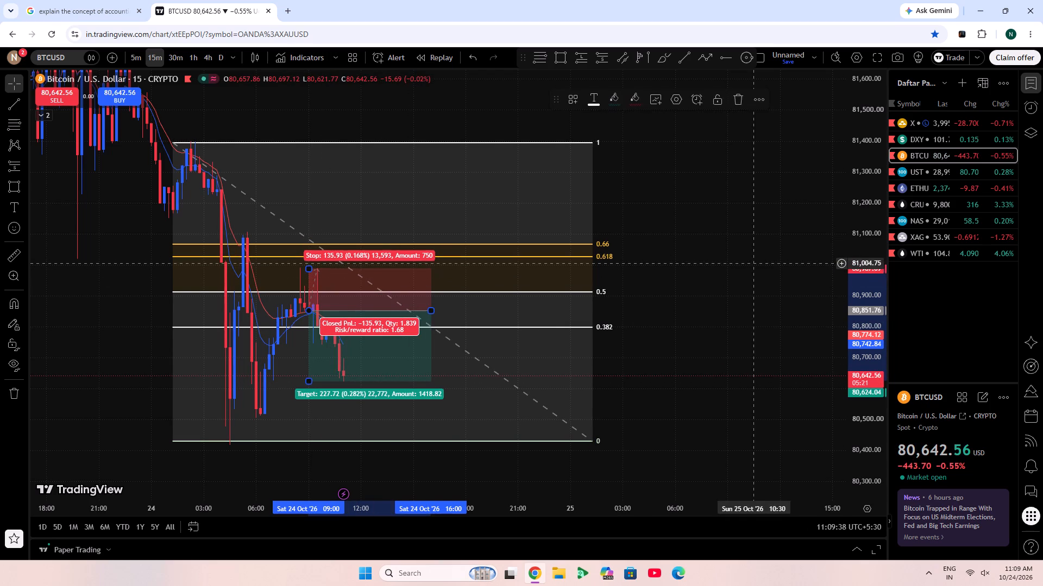
{"action": "left_click", "coordinate": [752, 263]}
{"action": "left_click_drag", "start_coordinate": [355, 336], "coordinate": [352, 330]}
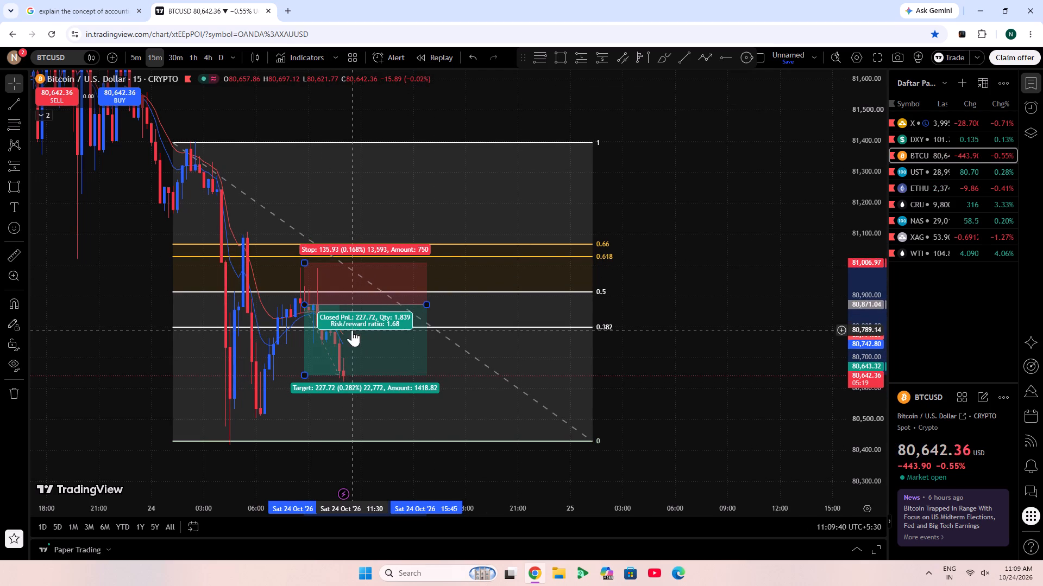
{"action": "left_click", "coordinate": [638, 233]}
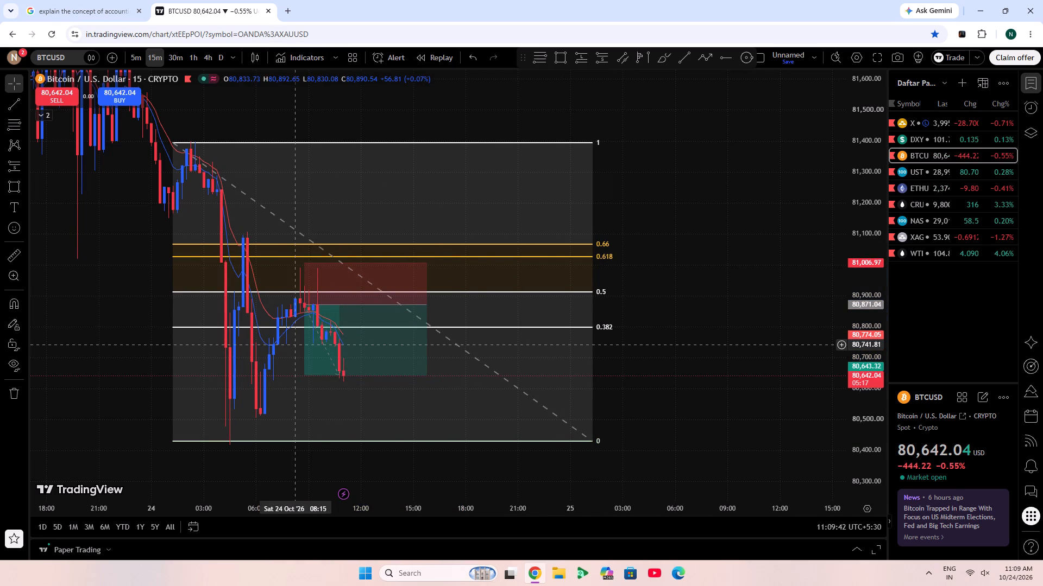
{"action": "scroll", "coordinate": [860, 399], "scroll_direction": "up", "scroll_amount": 5}
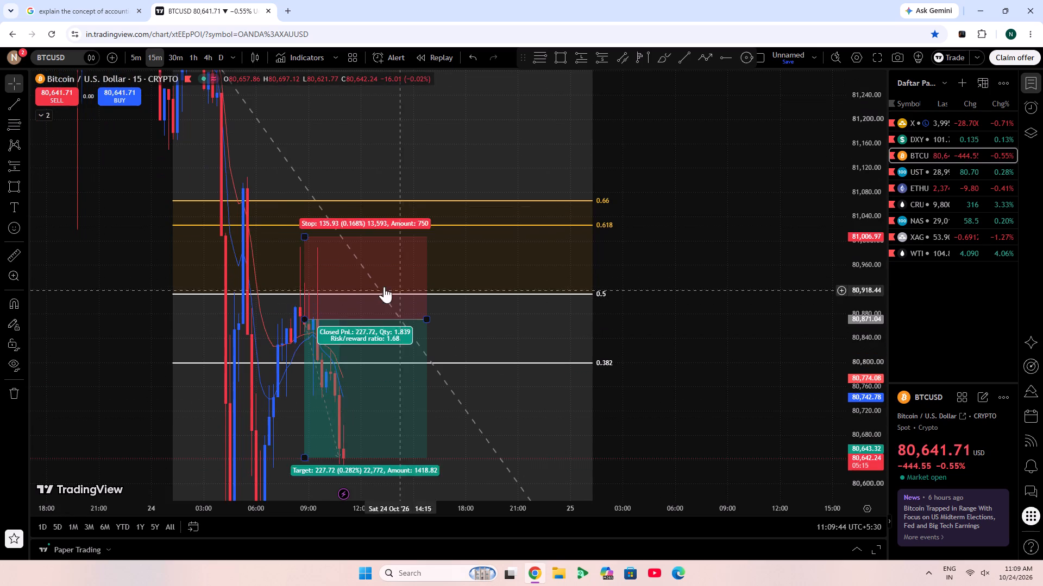
{"action": "left_click_drag", "start_coordinate": [303, 236], "coordinate": [306, 247]}
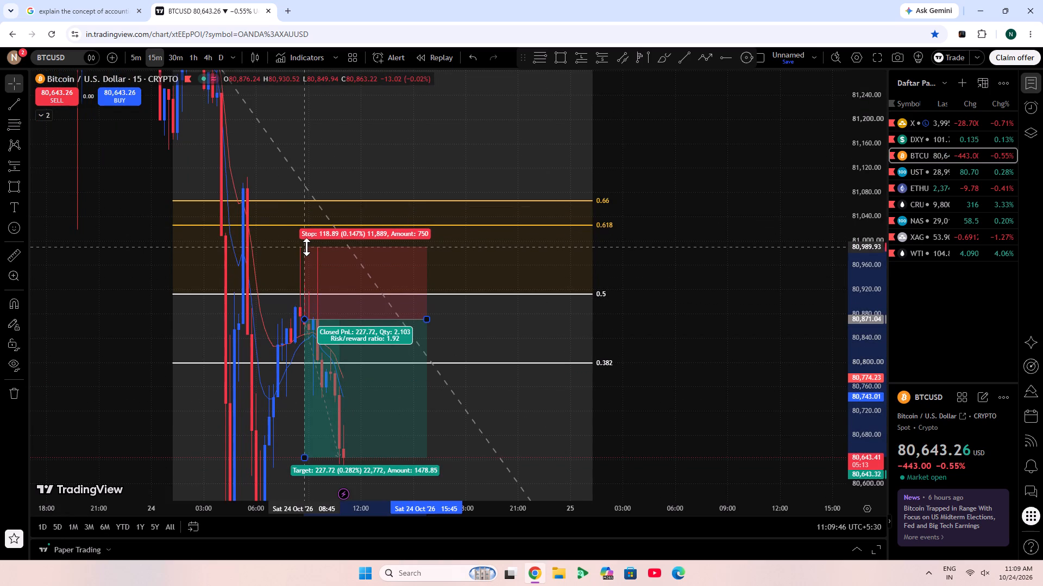
{"action": "left_click_drag", "start_coordinate": [306, 247], "coordinate": [301, 246]}
Examine the short position's entry and stop against the candle wicks and the Fibonacci levels.
{"action": "left_click_drag", "start_coordinate": [692, 304], "coordinate": [693, 292]}
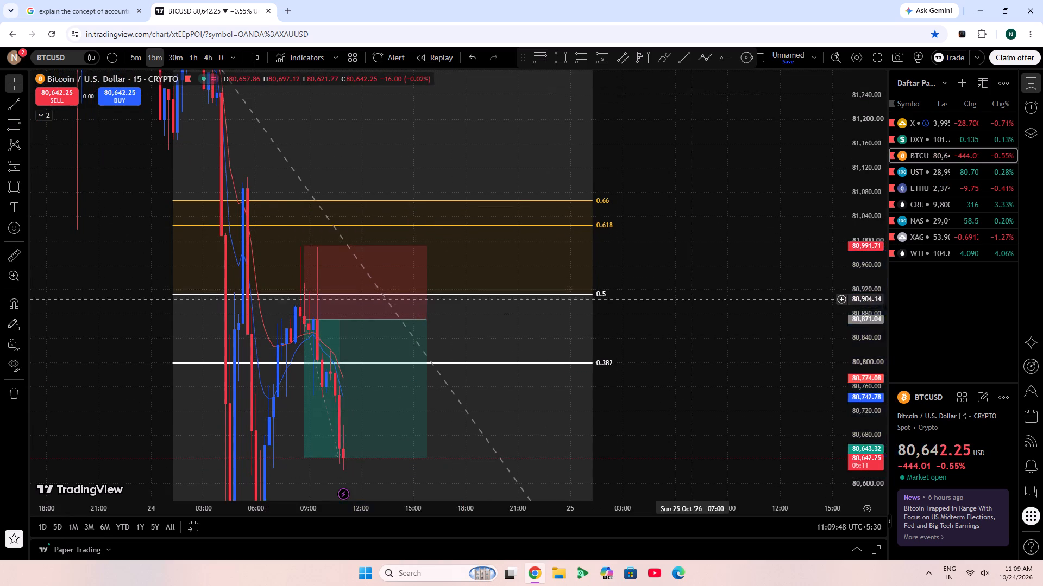
{"action": "left_click_drag", "start_coordinate": [693, 292], "coordinate": [725, 215]}
{"action": "scroll", "coordinate": [859, 306], "scroll_direction": "down", "scroll_amount": 5}
{"action": "scroll", "coordinate": [718, 336], "scroll_direction": "up", "scroll_amount": 5}
{"action": "left_click_drag", "start_coordinate": [686, 334], "coordinate": [943, 291]}
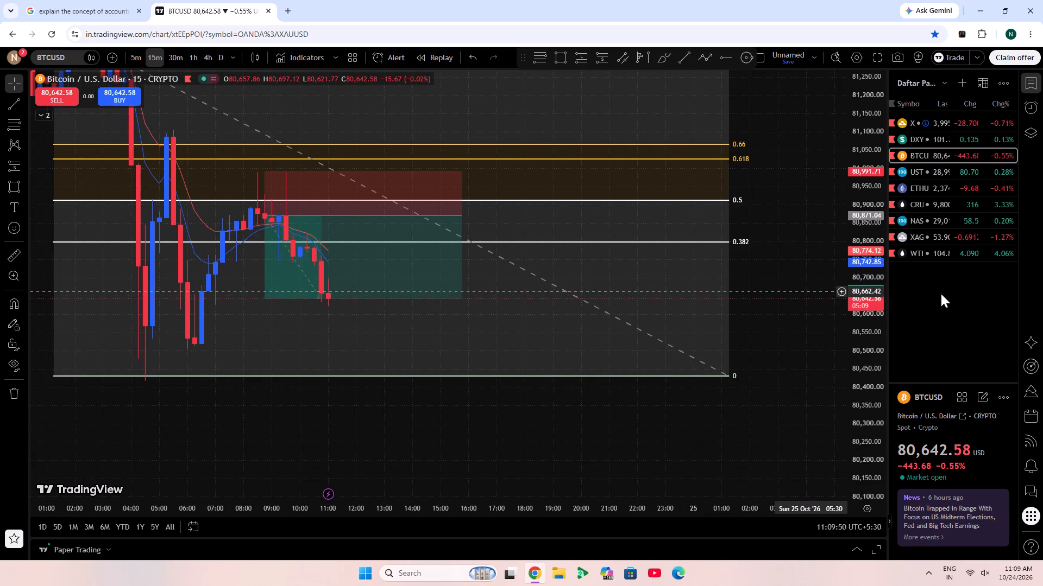
{"action": "scroll", "coordinate": [865, 372], "scroll_direction": "up", "scroll_amount": 5}
{"action": "left_click_drag", "start_coordinate": [801, 221], "coordinate": [865, 447]}
{"action": "scroll", "coordinate": [877, 406], "scroll_direction": "up", "scroll_amount": 9}
{"action": "scroll", "coordinate": [832, 403], "scroll_direction": "up", "scroll_amount": 5}
{"action": "scroll", "coordinate": [832, 403], "scroll_direction": "down", "scroll_amount": 5}
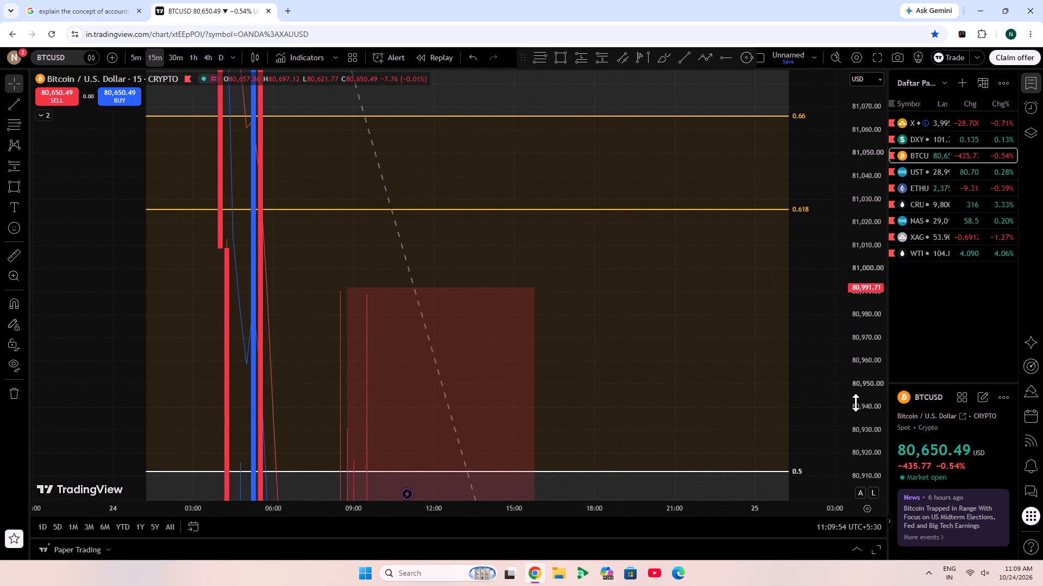
{"action": "double_click", "coordinate": [856, 403]}
{"action": "scroll", "coordinate": [856, 403], "scroll_direction": "up", "scroll_amount": 6}
{"action": "scroll", "coordinate": [537, 393], "scroll_direction": "up", "scroll_amount": 3}
{"action": "left_click_drag", "start_coordinate": [499, 356], "coordinate": [668, 294]}
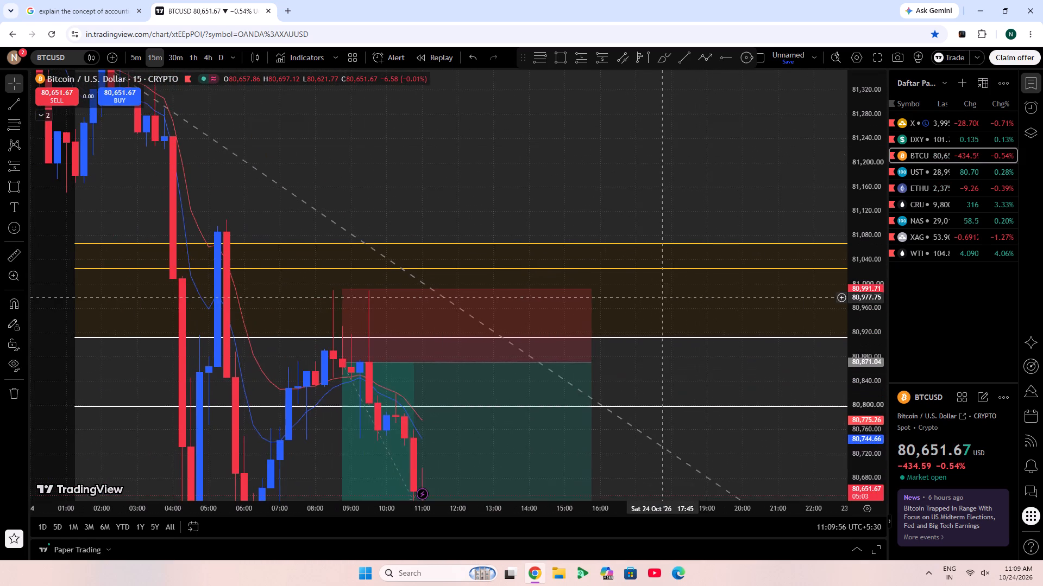
{"action": "left_click_drag", "start_coordinate": [668, 294], "coordinate": [686, 264]}
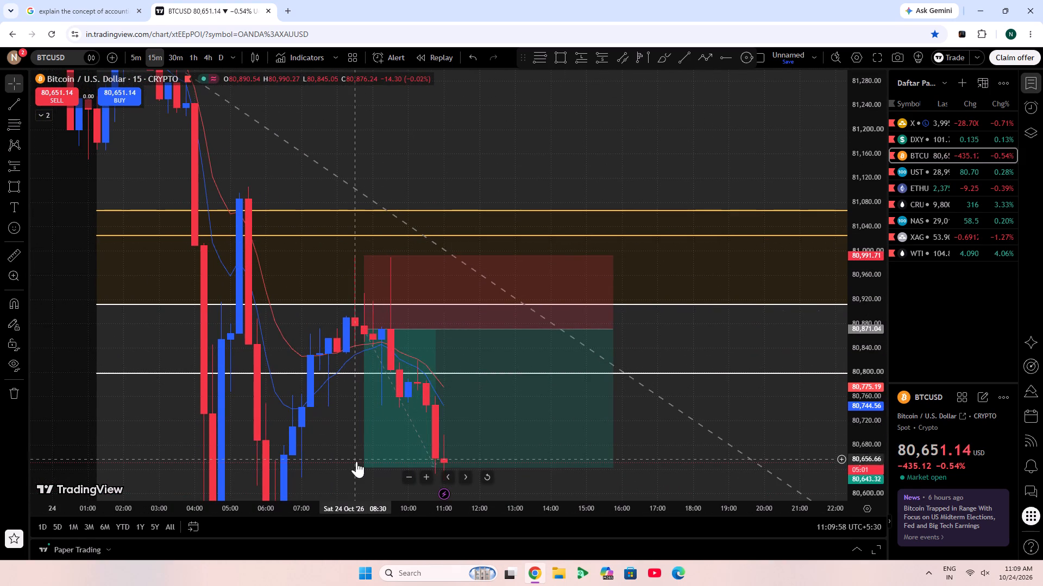
Lower the short position's target to about 80,636.
{"action": "left_click_drag", "start_coordinate": [703, 413], "coordinate": [677, 330]}
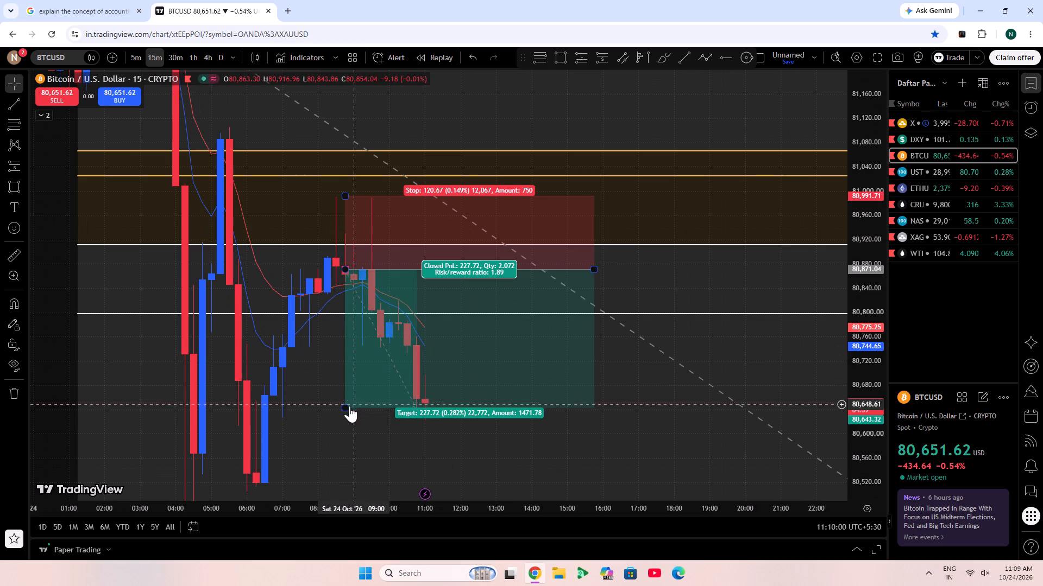
{"action": "left_click_drag", "start_coordinate": [344, 408], "coordinate": [353, 417]}
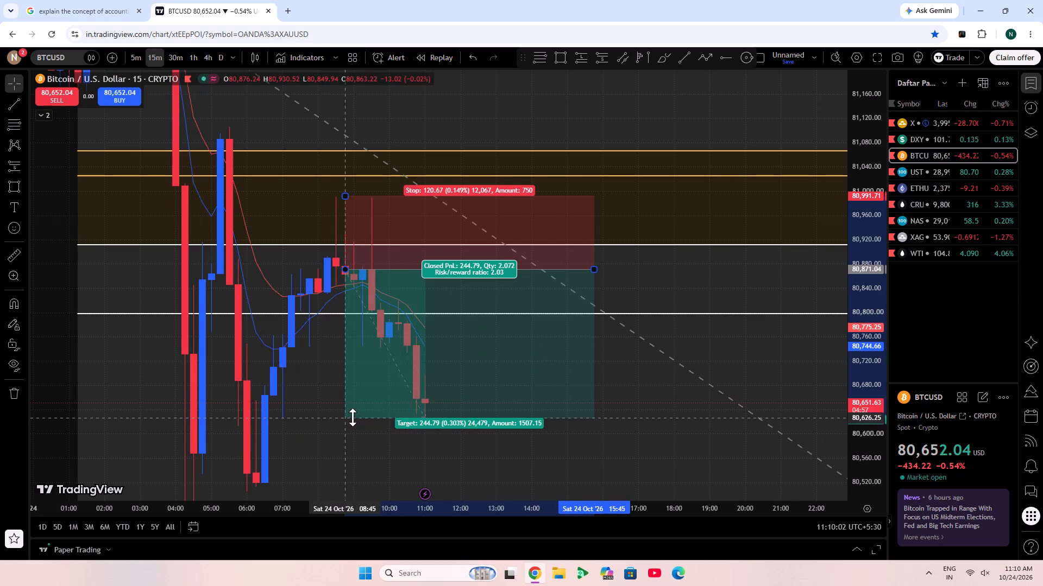
{"action": "left_click_drag", "start_coordinate": [353, 417], "coordinate": [350, 412]}
Open a BTCUSD sell order ticket for 1 unit and set the order type to Stop.
{"action": "left_click_drag", "start_coordinate": [316, 381], "coordinate": [305, 452]}
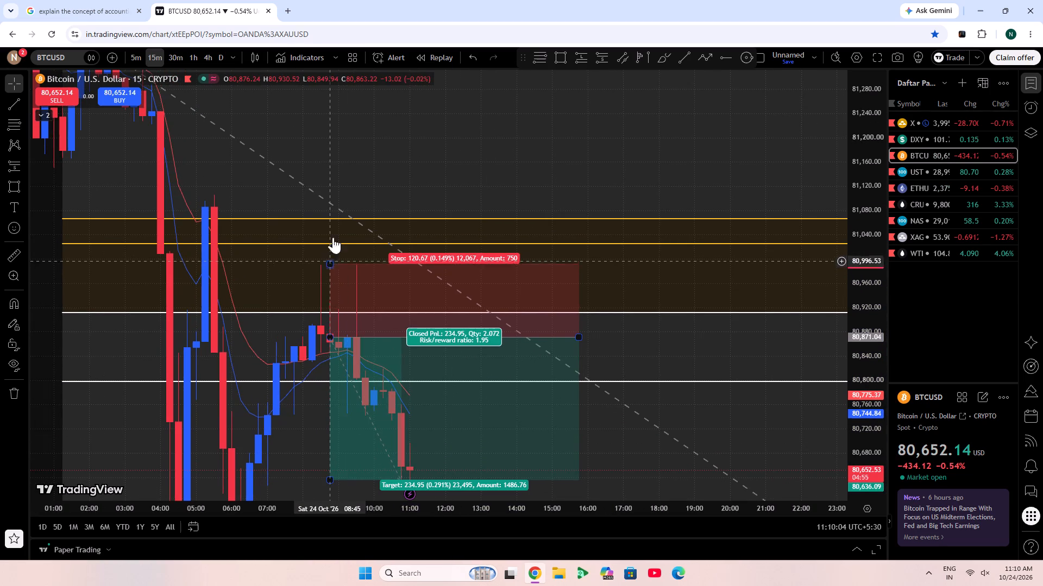
{"action": "left_click_drag", "start_coordinate": [477, 141], "coordinate": [421, 71]}
{"action": "scroll", "coordinate": [642, 195], "scroll_direction": "down", "scroll_amount": 5}
{"action": "scroll", "coordinate": [871, 264], "scroll_direction": "down", "scroll_amount": 4}
{"action": "left_click_drag", "start_coordinate": [771, 349], "coordinate": [499, 370]}
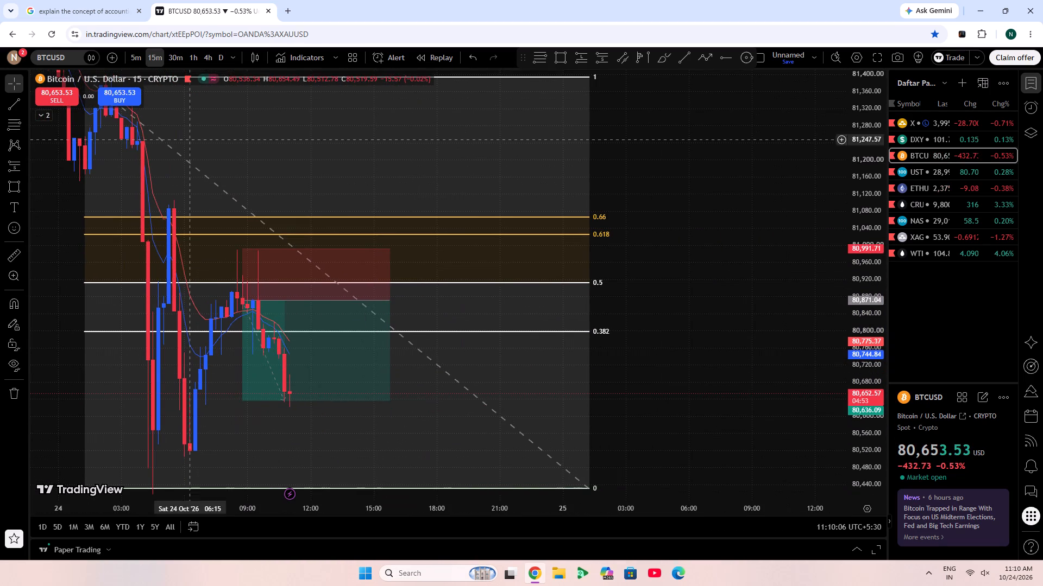
{"action": "left_click", "coordinate": [14, 95]}
{"action": "left_click", "coordinate": [45, 97]}
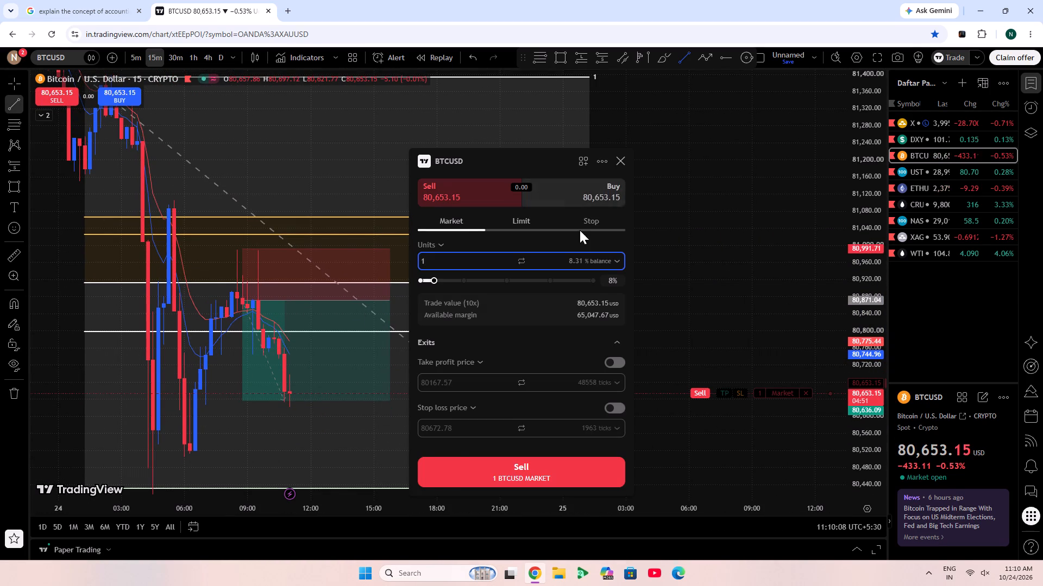
{"action": "left_click", "coordinate": [580, 220]}
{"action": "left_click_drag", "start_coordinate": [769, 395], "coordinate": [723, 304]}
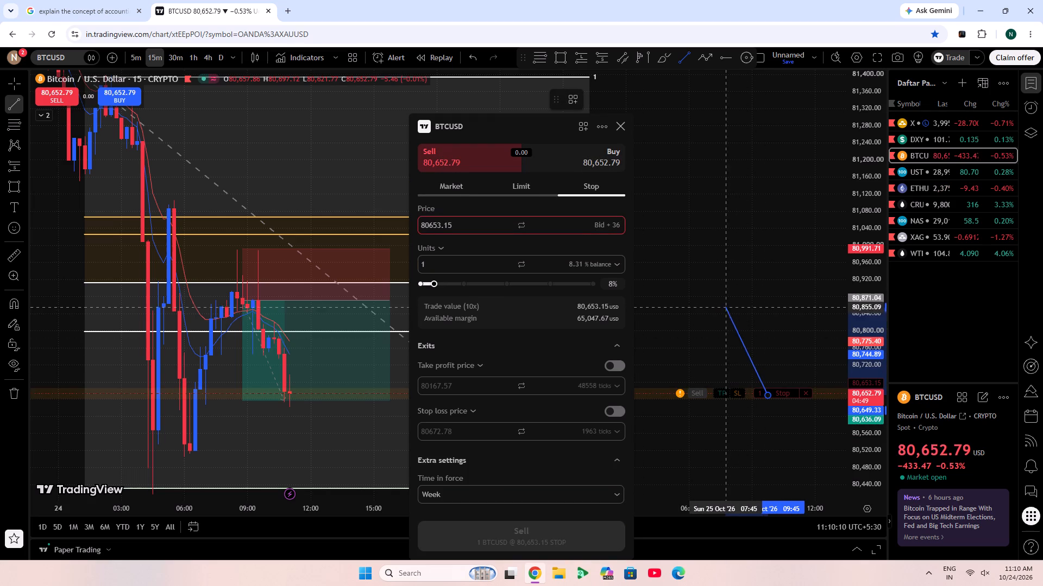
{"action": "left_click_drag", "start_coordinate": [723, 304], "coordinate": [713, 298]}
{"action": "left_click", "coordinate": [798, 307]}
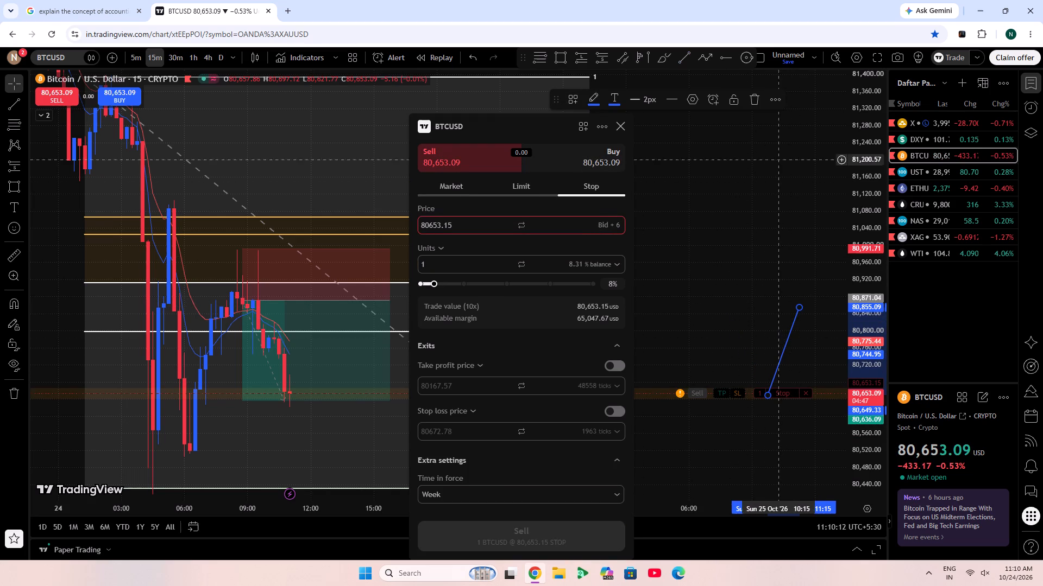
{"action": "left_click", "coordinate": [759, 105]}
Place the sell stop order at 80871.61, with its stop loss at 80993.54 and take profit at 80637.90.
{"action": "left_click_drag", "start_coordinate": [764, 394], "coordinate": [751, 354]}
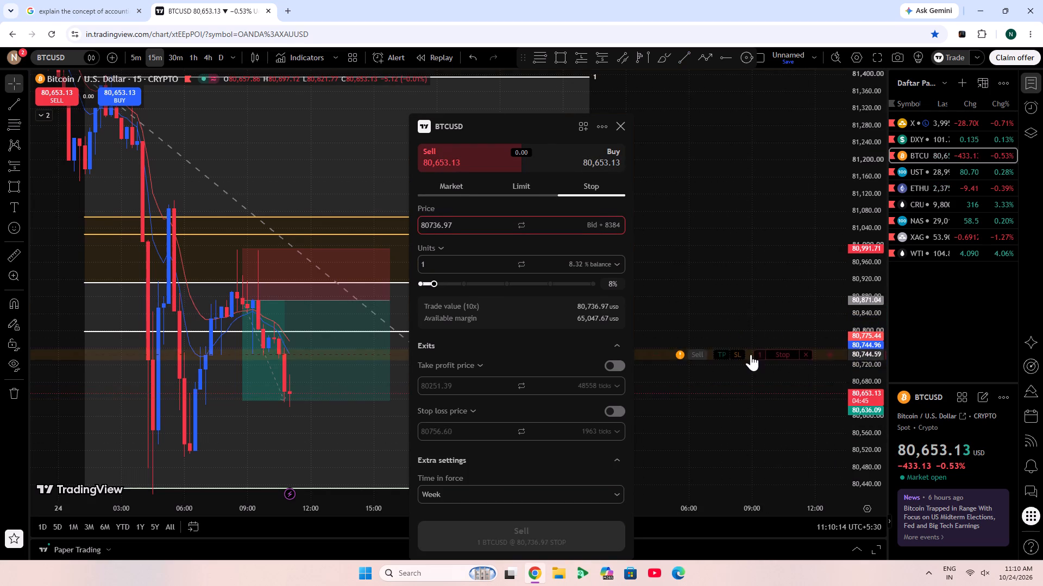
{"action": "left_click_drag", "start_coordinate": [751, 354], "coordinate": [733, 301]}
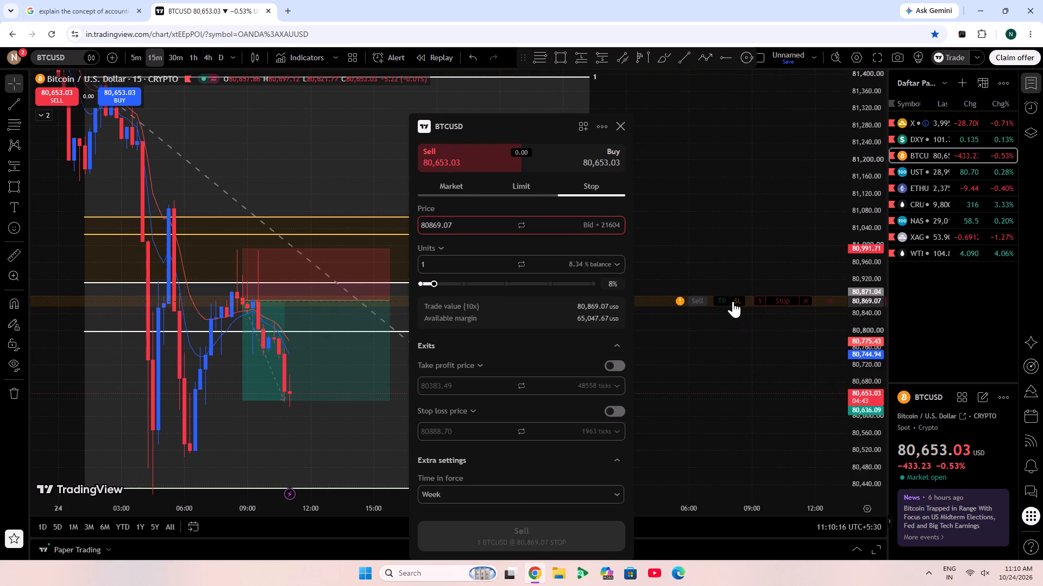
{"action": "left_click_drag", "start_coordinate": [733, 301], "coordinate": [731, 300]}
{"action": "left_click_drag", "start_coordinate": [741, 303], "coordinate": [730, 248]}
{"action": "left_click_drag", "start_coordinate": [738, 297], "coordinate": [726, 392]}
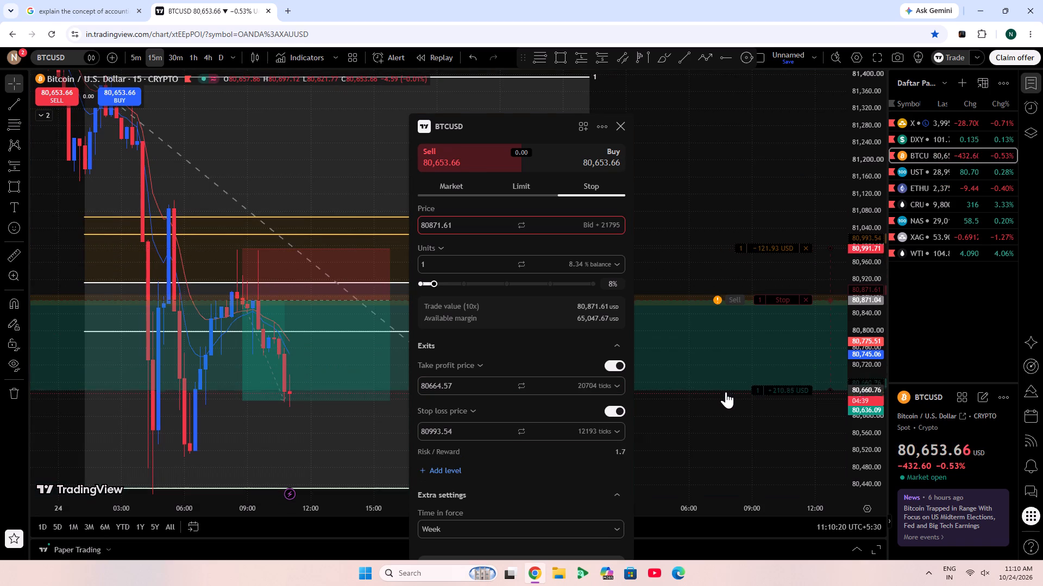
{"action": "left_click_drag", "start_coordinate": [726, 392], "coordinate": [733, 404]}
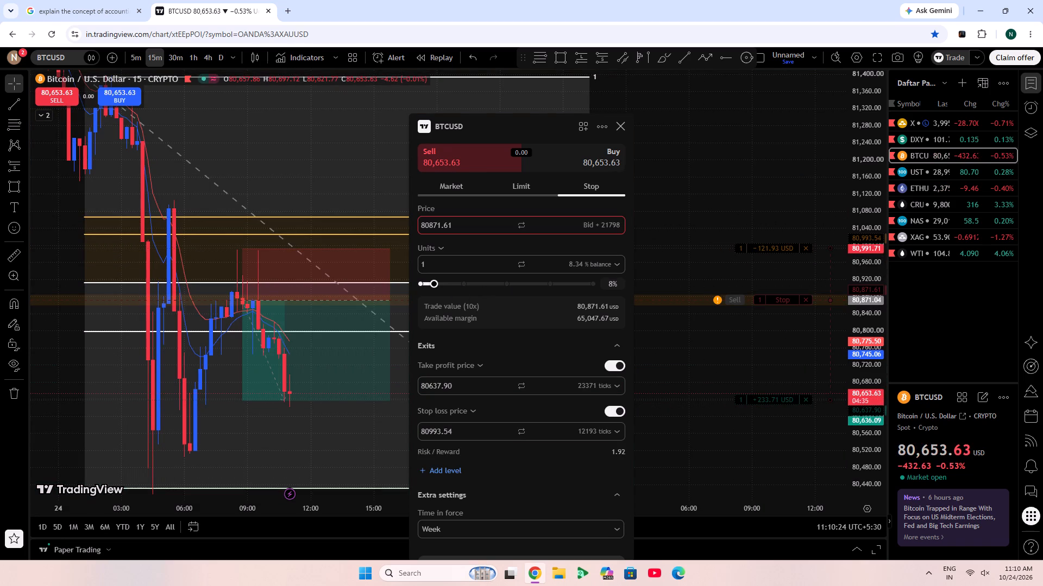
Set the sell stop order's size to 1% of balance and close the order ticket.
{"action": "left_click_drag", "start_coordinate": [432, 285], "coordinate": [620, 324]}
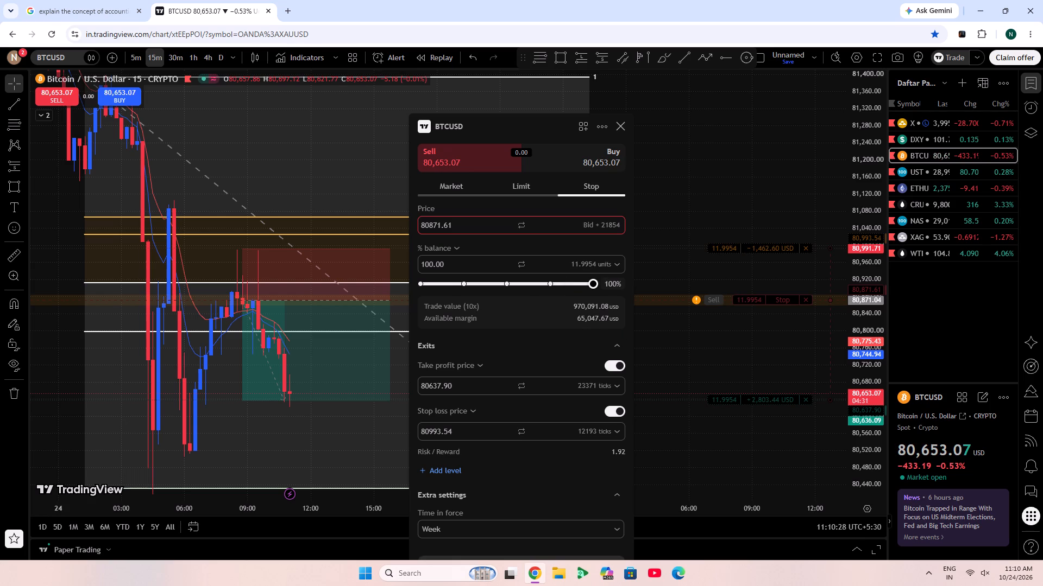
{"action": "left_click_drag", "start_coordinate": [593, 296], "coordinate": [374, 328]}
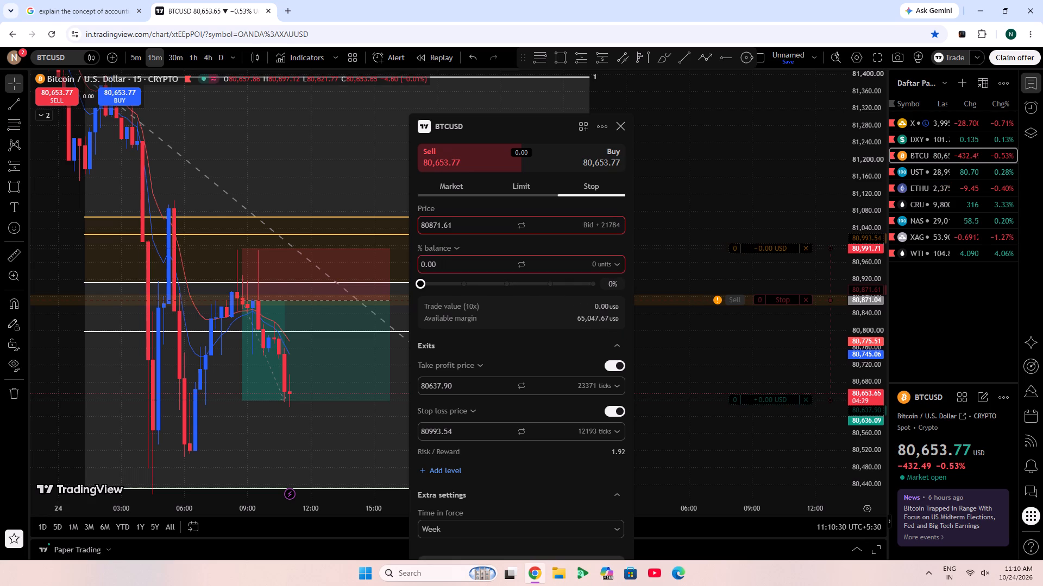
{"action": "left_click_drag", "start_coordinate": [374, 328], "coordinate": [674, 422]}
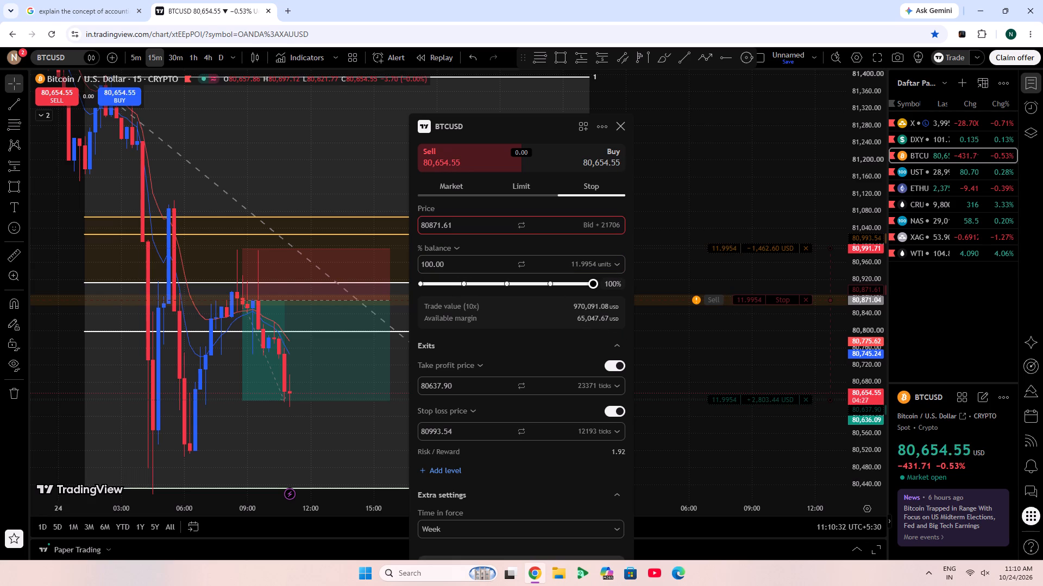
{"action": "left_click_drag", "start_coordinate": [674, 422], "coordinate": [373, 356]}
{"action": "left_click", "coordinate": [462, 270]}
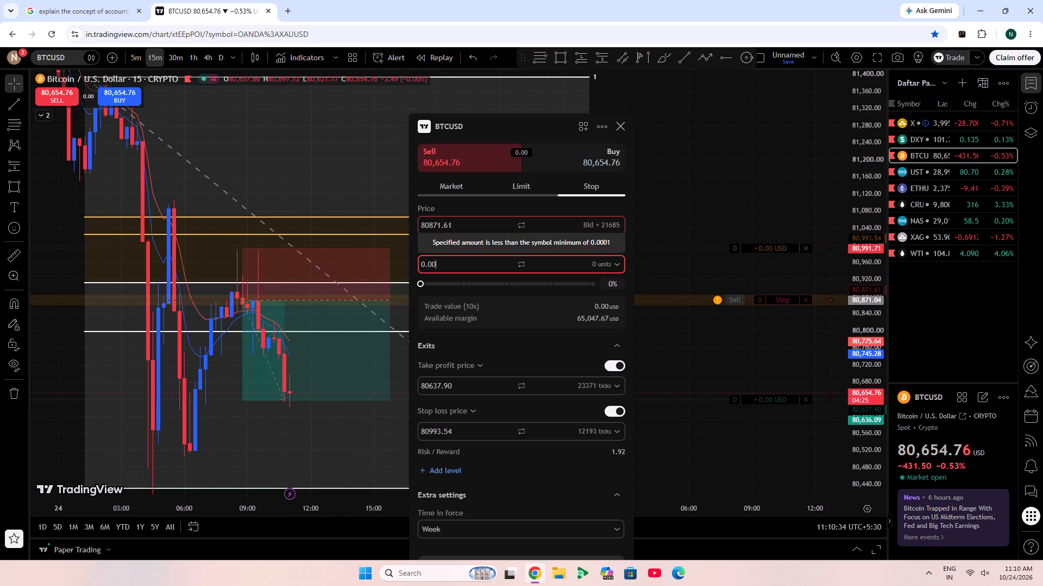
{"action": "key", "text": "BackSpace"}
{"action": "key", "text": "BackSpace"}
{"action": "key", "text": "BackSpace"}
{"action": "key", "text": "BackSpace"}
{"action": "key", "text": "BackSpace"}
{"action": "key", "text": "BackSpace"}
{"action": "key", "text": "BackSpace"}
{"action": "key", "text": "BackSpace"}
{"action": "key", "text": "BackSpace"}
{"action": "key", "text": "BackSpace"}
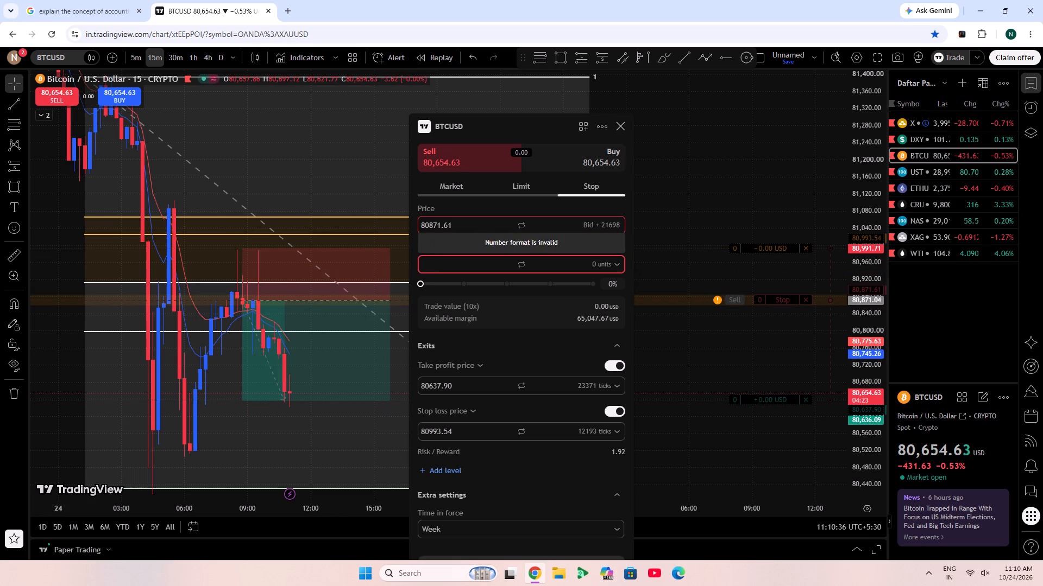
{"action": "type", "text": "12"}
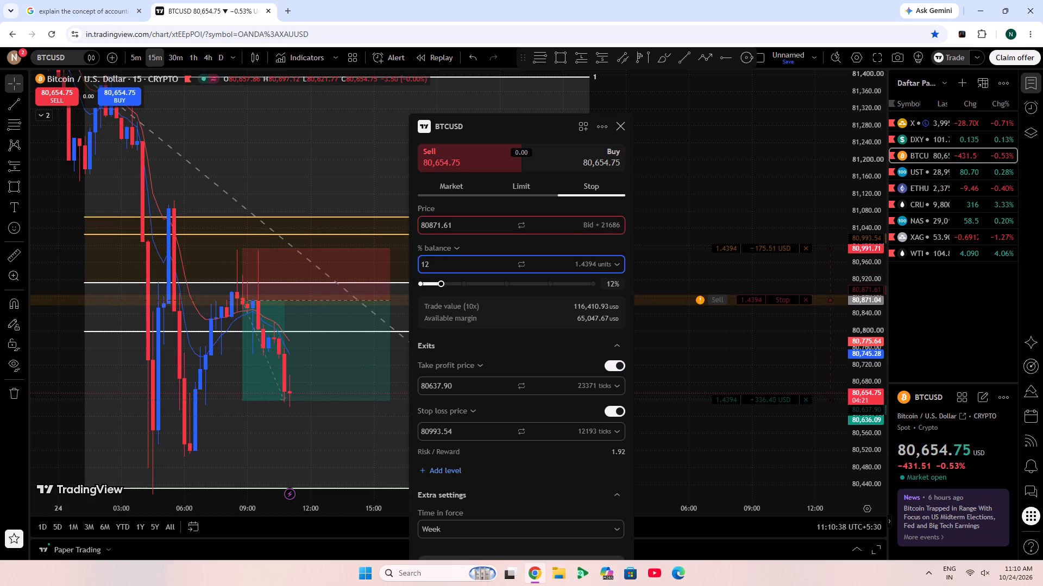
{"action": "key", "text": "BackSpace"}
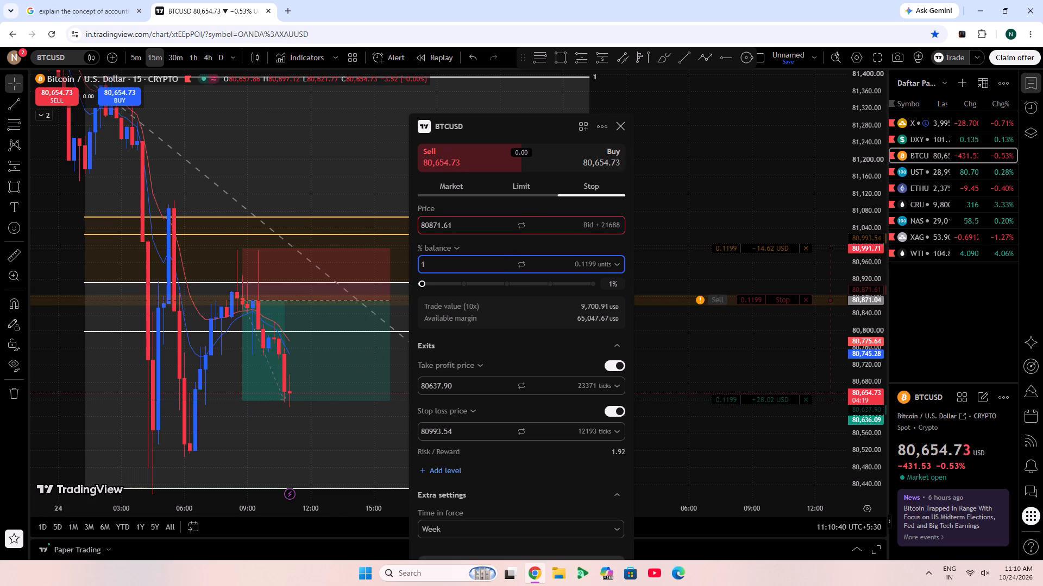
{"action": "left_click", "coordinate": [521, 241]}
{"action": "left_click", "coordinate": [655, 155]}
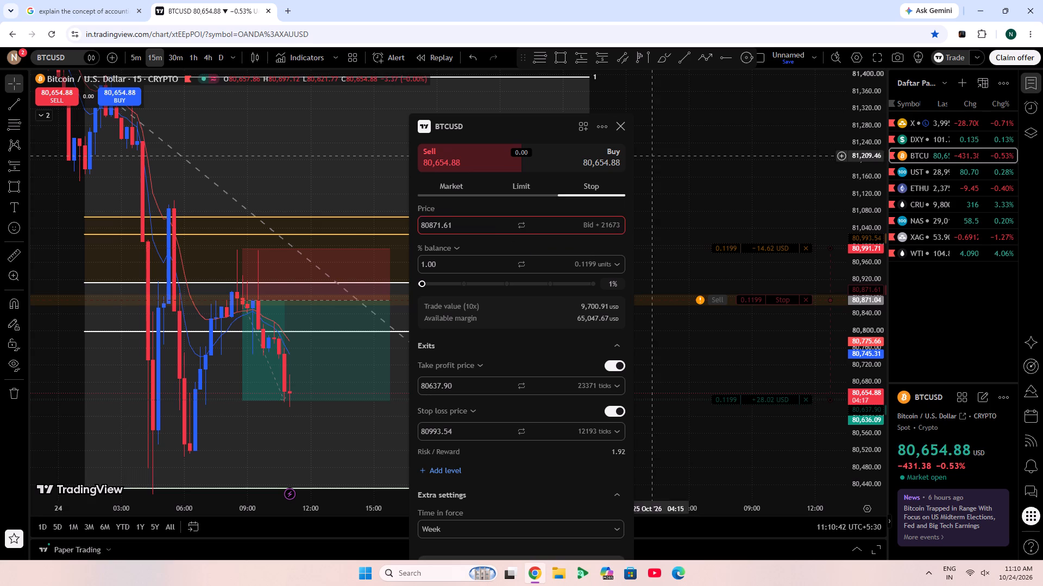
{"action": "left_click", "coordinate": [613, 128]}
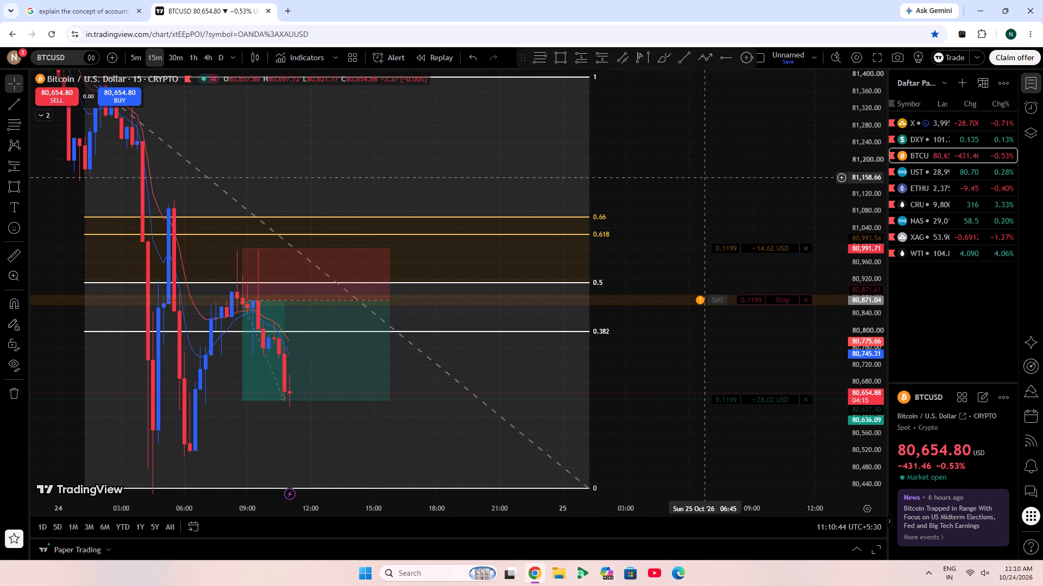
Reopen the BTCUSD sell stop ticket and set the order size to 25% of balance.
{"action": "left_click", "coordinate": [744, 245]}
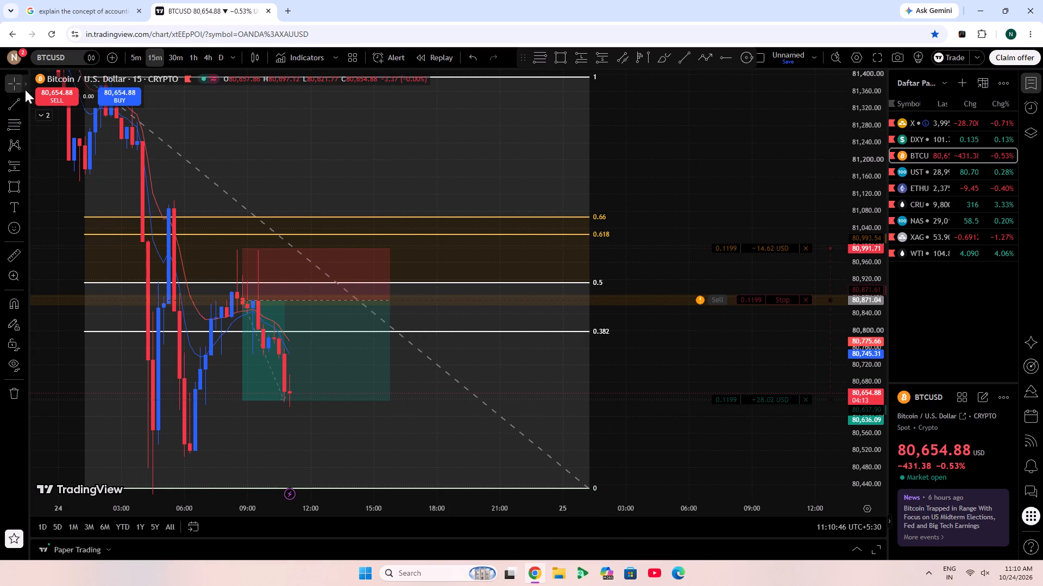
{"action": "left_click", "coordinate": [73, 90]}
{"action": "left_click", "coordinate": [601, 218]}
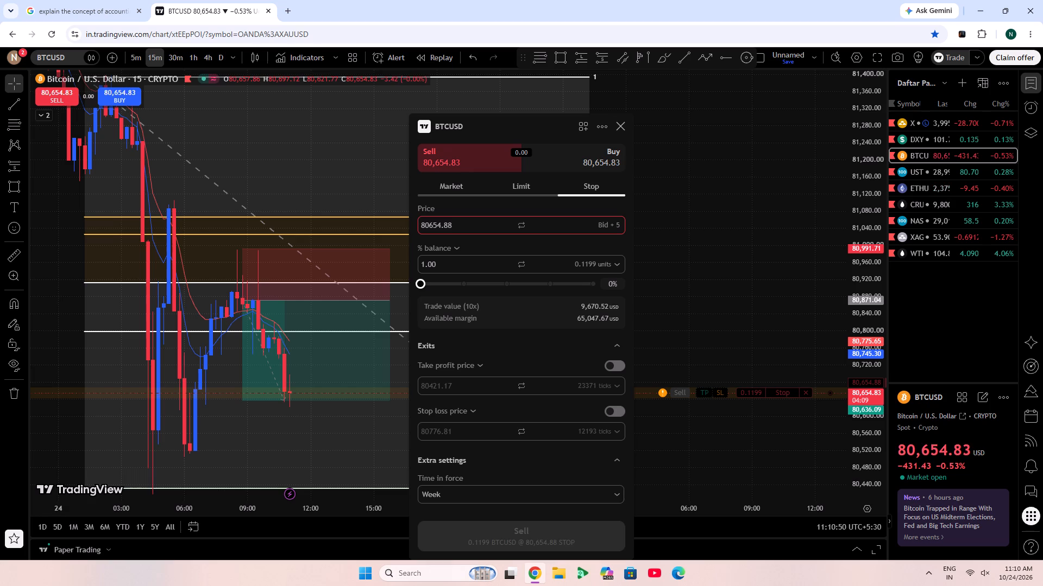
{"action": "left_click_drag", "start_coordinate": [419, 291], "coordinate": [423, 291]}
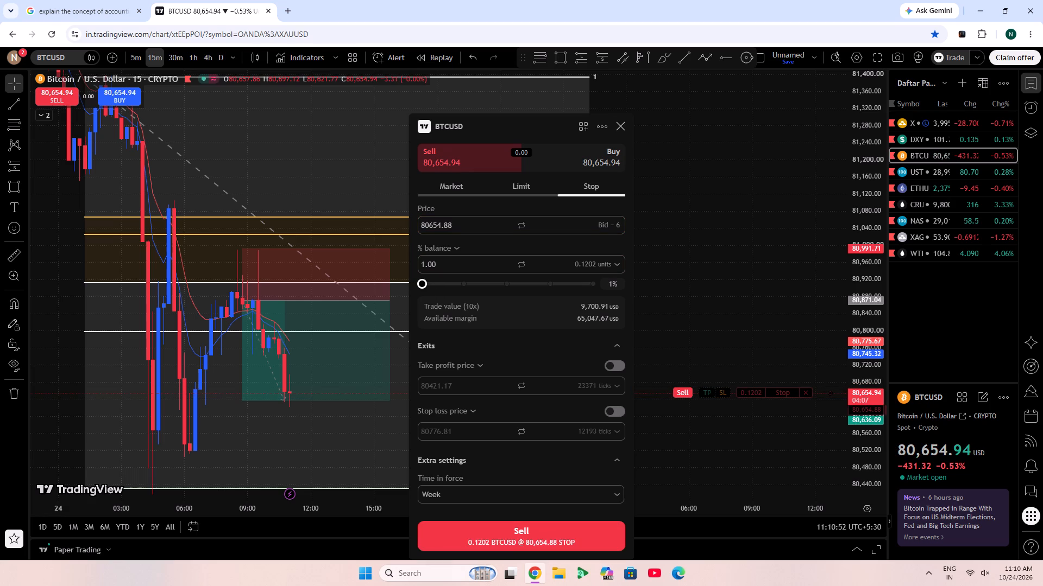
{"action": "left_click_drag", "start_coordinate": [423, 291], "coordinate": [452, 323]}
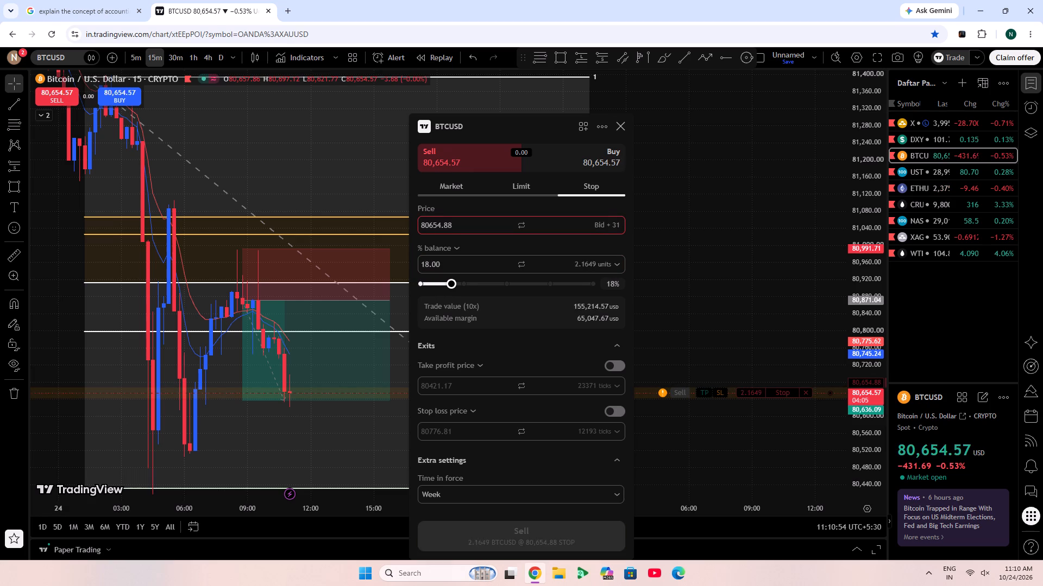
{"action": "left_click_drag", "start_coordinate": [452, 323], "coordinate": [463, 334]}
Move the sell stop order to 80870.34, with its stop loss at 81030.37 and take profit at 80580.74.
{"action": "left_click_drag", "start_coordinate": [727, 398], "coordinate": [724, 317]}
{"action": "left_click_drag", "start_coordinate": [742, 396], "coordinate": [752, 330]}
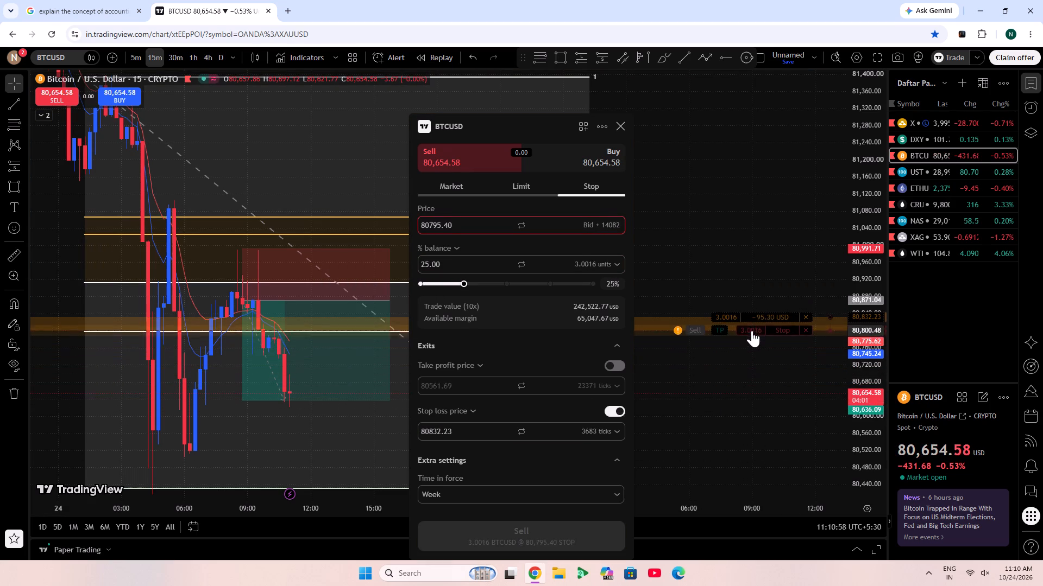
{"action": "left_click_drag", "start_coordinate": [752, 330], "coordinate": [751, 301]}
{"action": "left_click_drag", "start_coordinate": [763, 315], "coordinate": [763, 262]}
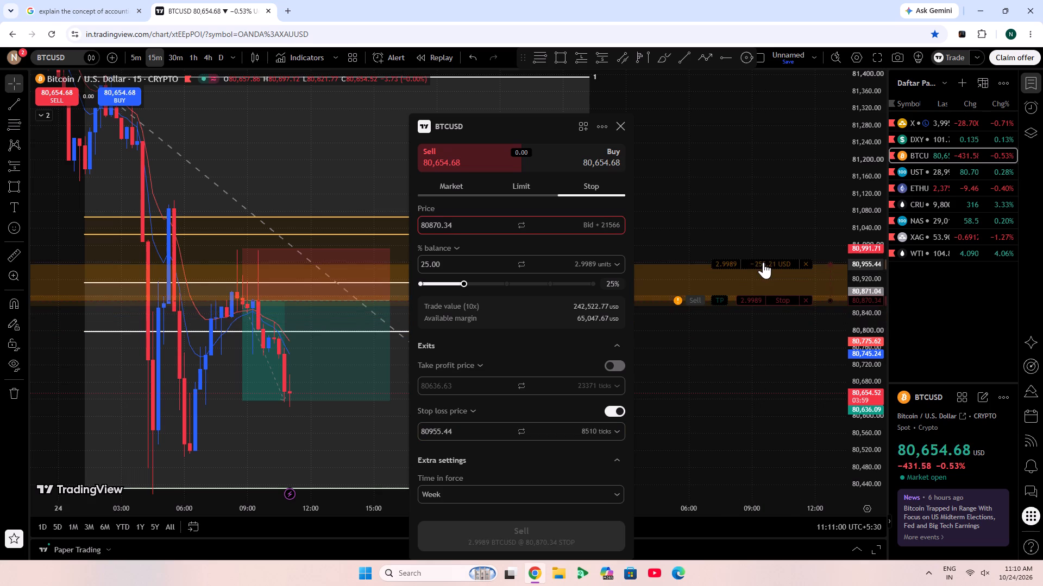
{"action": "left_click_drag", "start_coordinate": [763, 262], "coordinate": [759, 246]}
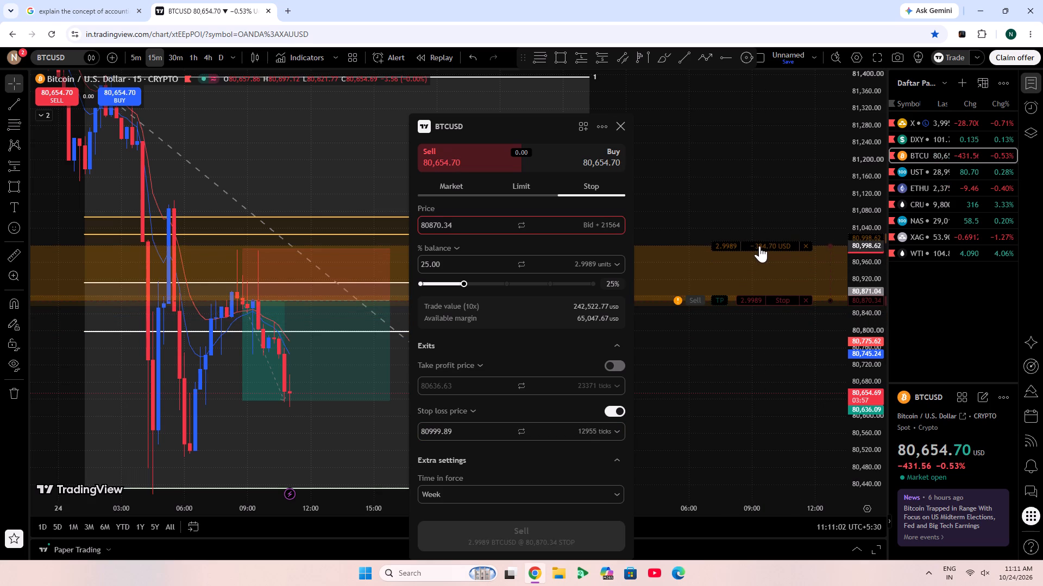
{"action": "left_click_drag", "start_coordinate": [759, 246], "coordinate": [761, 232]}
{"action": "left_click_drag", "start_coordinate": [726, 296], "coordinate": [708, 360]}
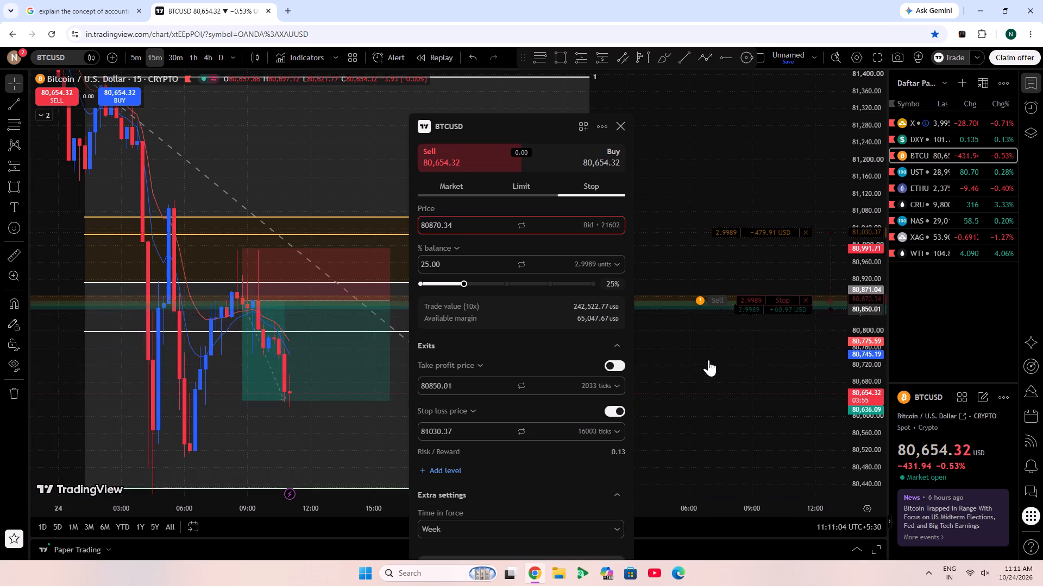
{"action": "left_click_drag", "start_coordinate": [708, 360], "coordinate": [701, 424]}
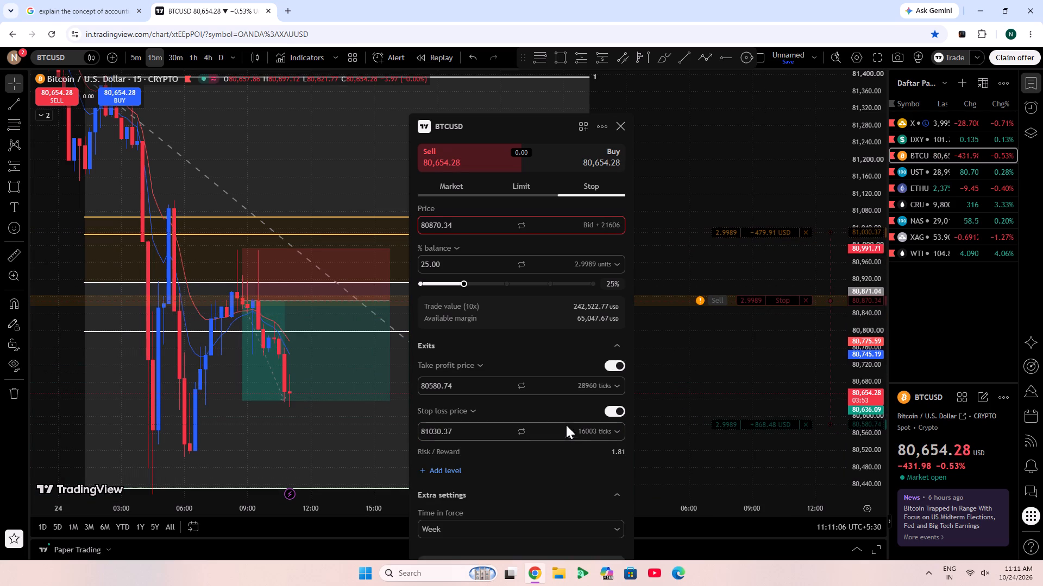
Close the order ticket and discard the unsent BTCUSD sell stop order from the chart.
{"action": "left_click", "coordinate": [620, 121]}
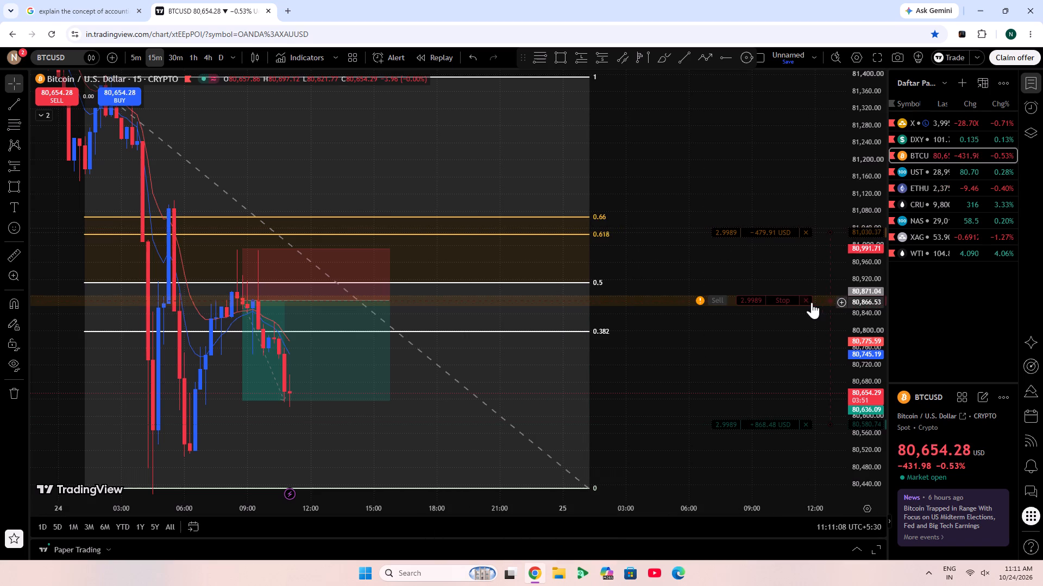
{"action": "left_click", "coordinate": [812, 302]}
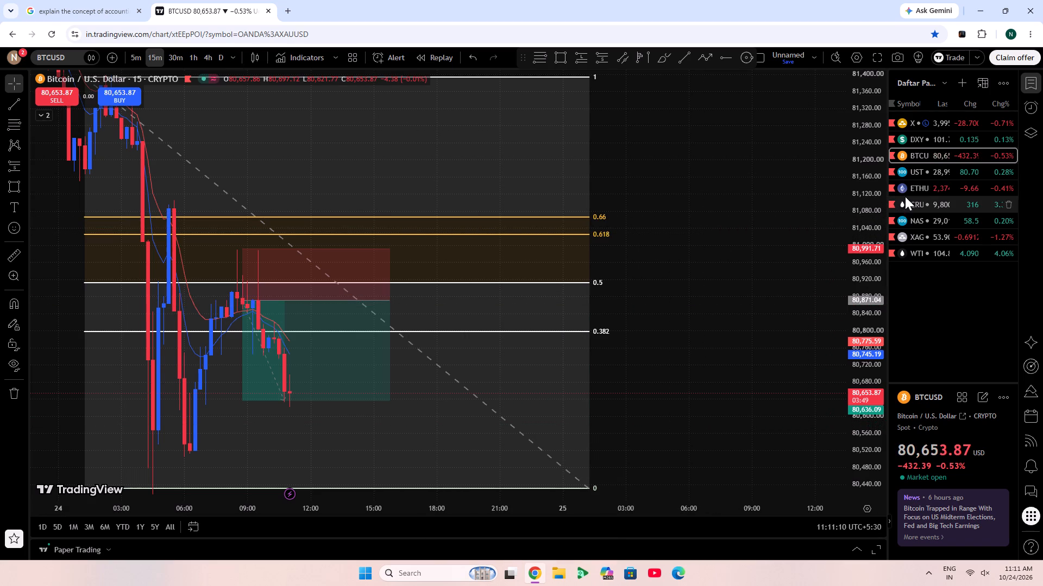
Switch to the ETHUSD chart, then unlock and delete the large long position with its entry at 2,408.44.
{"action": "left_click", "coordinate": [915, 187]}
{"action": "scroll", "coordinate": [441, 254], "scroll_direction": "down", "scroll_amount": 4}
{"action": "scroll", "coordinate": [861, 385], "scroll_direction": "down", "scroll_amount": 5}
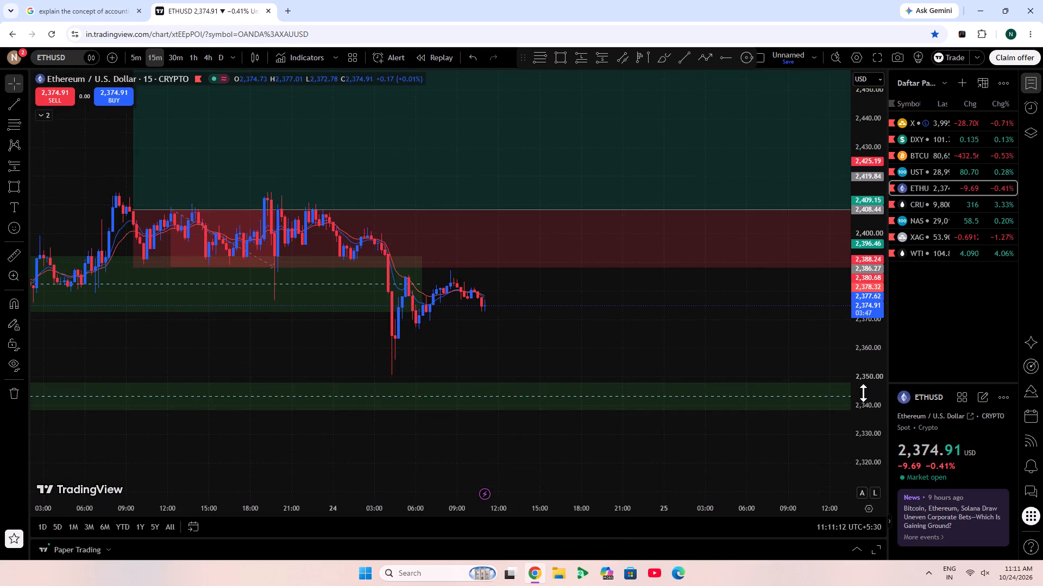
{"action": "scroll", "coordinate": [804, 379], "scroll_direction": "down", "scroll_amount": 5}
{"action": "left_click_drag", "start_coordinate": [783, 348], "coordinate": [338, 491]}
{"action": "left_click", "coordinate": [339, 341]}
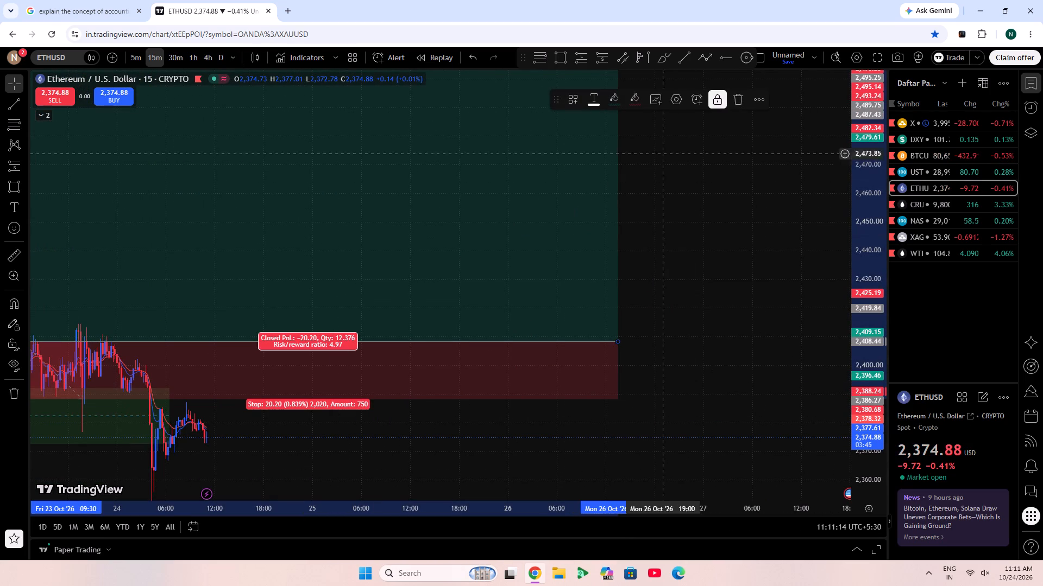
{"action": "left_click", "coordinate": [722, 100]}
{"action": "left_click", "coordinate": [739, 103]}
Remove all remaining unlocked drawings from the ETHUSD chart, keeping the indicators.
{"action": "left_click_drag", "start_coordinate": [474, 292], "coordinate": [743, 205]}
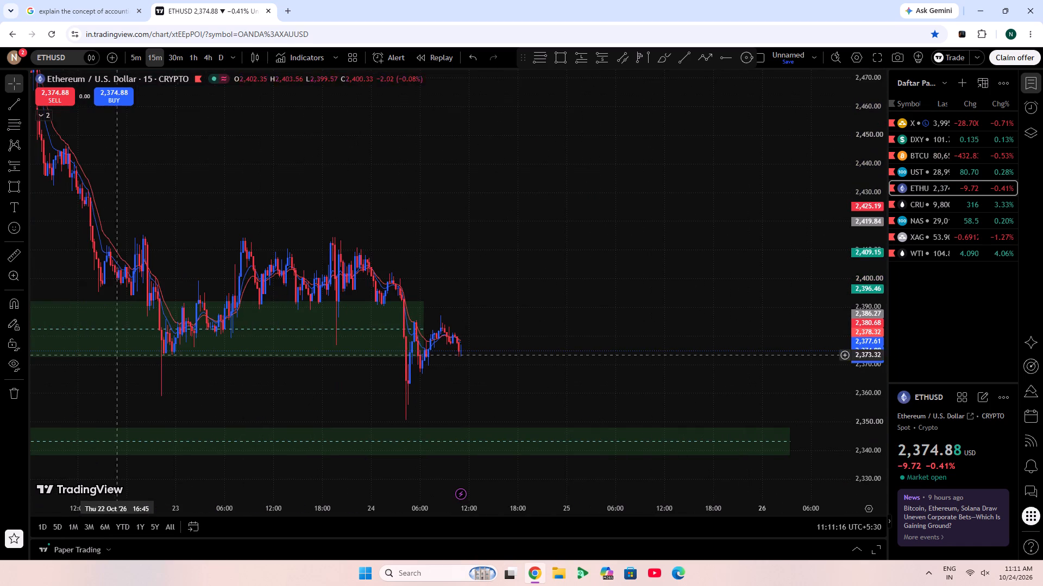
{"action": "left_click", "coordinate": [9, 395]}
{"action": "left_click", "coordinate": [64, 391]}
{"action": "left_click", "coordinate": [10, 398]}
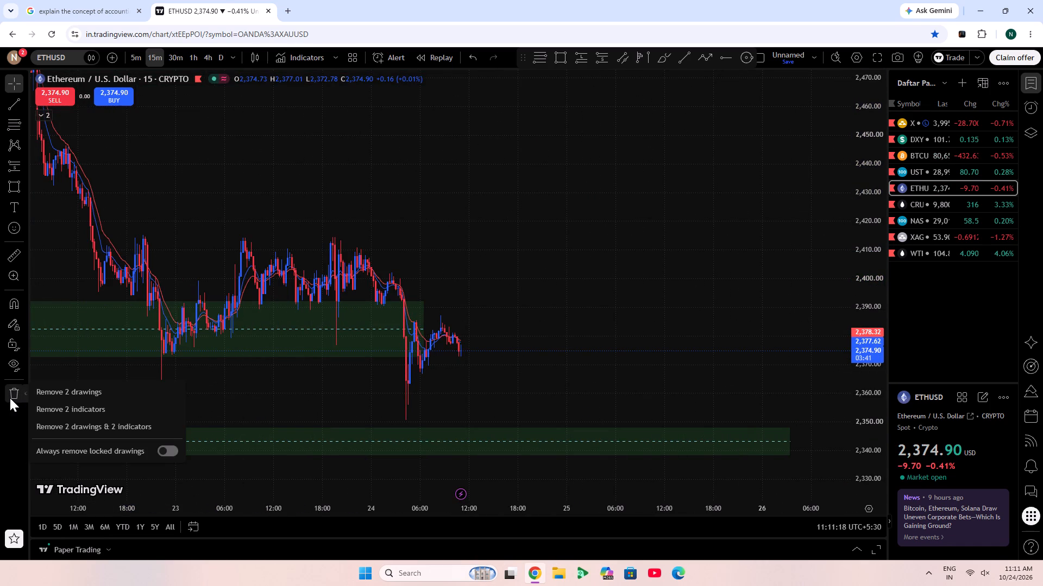
{"action": "left_click", "coordinate": [253, 412]}
Unlock and delete the upper green zone between 2,372.39 and 2,392.21 on the ETHUSD chart.
{"action": "scroll", "coordinate": [253, 412], "scroll_direction": "down", "scroll_amount": 13}
{"action": "scroll", "coordinate": [880, 396], "scroll_direction": "down", "scroll_amount": 5}
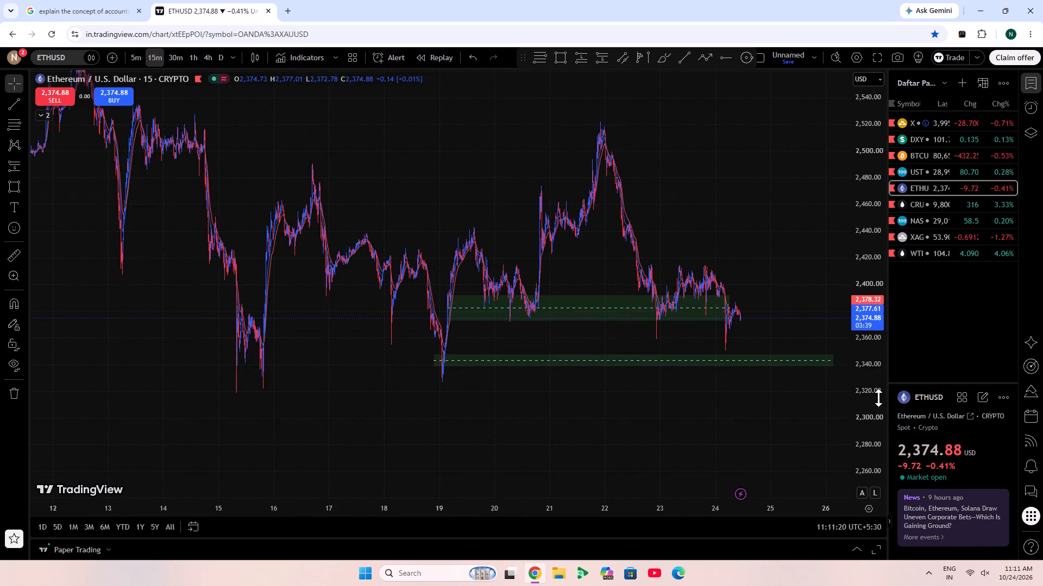
{"action": "scroll", "coordinate": [772, 429], "scroll_direction": "up", "scroll_amount": 6}
{"action": "scroll", "coordinate": [871, 439], "scroll_direction": "up", "scroll_amount": 5}
{"action": "scroll", "coordinate": [698, 445], "scroll_direction": "up", "scroll_amount": 4}
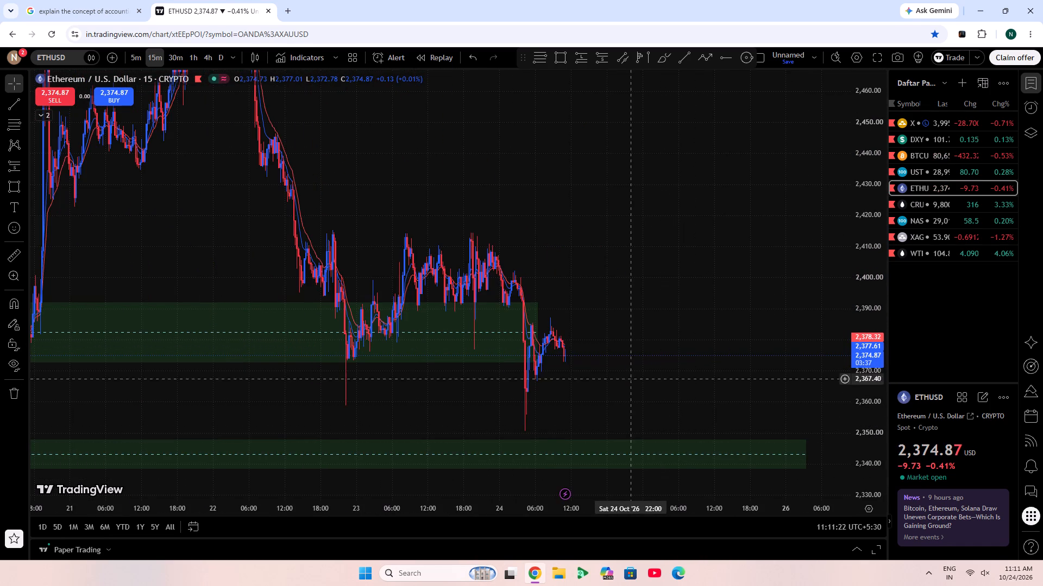
{"action": "left_click", "coordinate": [528, 333]}
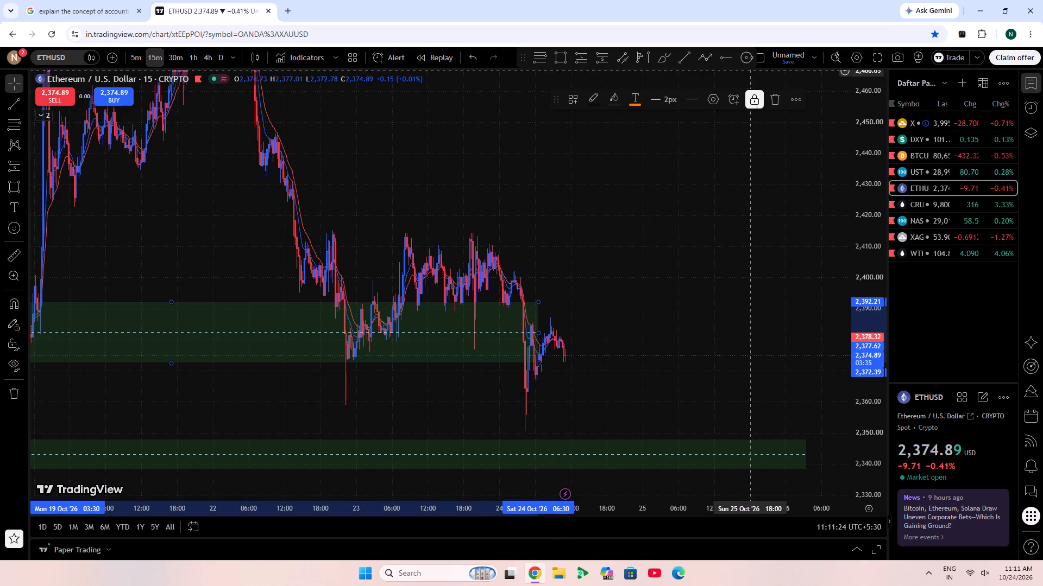
{"action": "left_click", "coordinate": [765, 100]}
{"action": "left_click", "coordinate": [516, 333]}
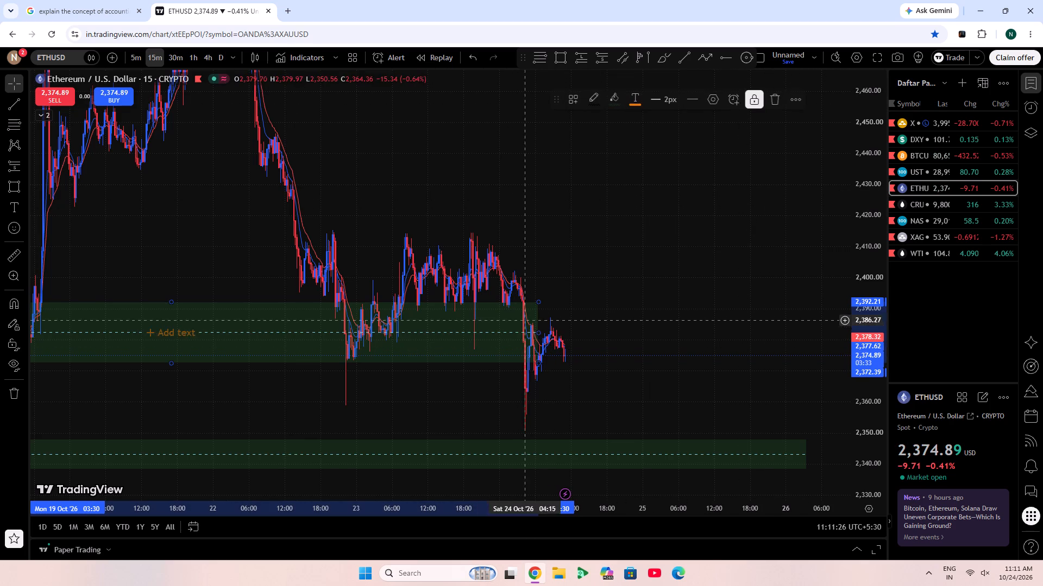
{"action": "left_click", "coordinate": [757, 101]}
{"action": "left_click", "coordinate": [766, 99]}
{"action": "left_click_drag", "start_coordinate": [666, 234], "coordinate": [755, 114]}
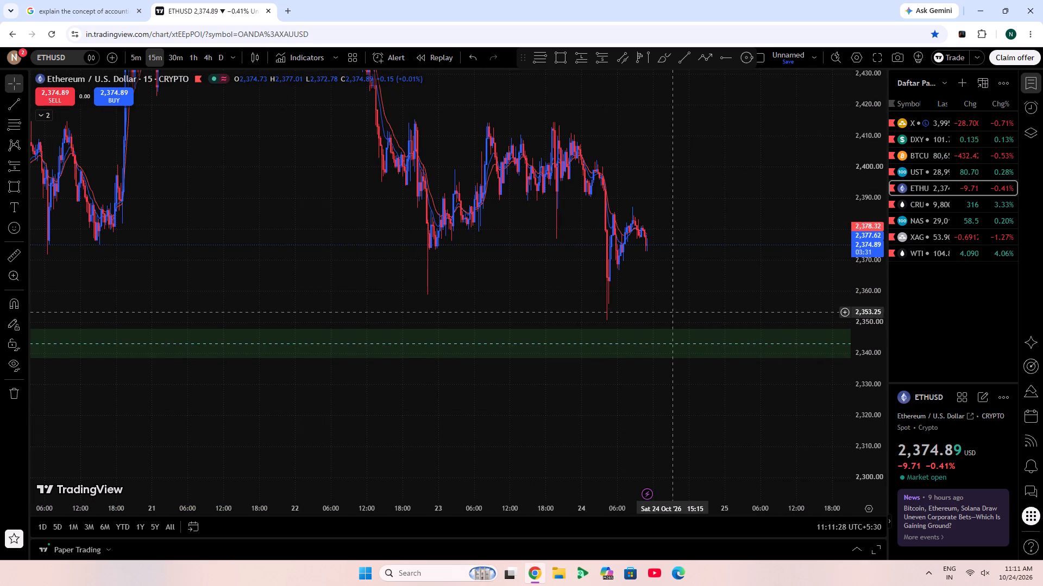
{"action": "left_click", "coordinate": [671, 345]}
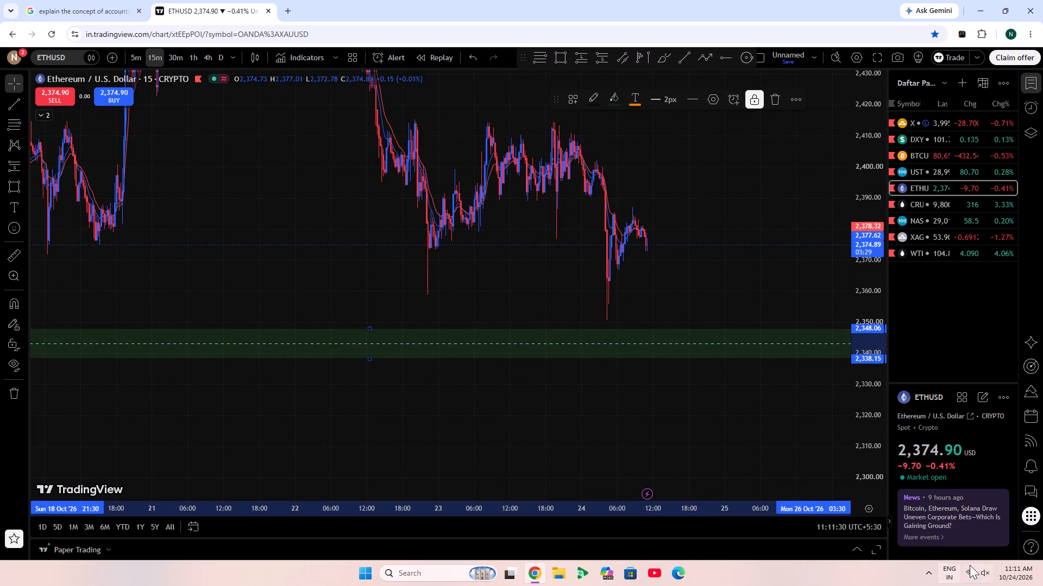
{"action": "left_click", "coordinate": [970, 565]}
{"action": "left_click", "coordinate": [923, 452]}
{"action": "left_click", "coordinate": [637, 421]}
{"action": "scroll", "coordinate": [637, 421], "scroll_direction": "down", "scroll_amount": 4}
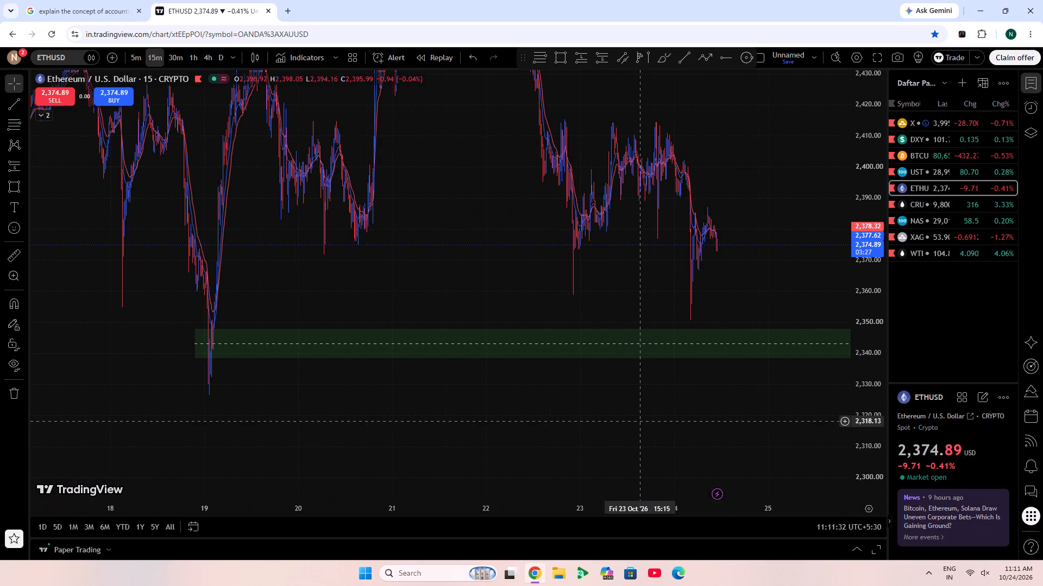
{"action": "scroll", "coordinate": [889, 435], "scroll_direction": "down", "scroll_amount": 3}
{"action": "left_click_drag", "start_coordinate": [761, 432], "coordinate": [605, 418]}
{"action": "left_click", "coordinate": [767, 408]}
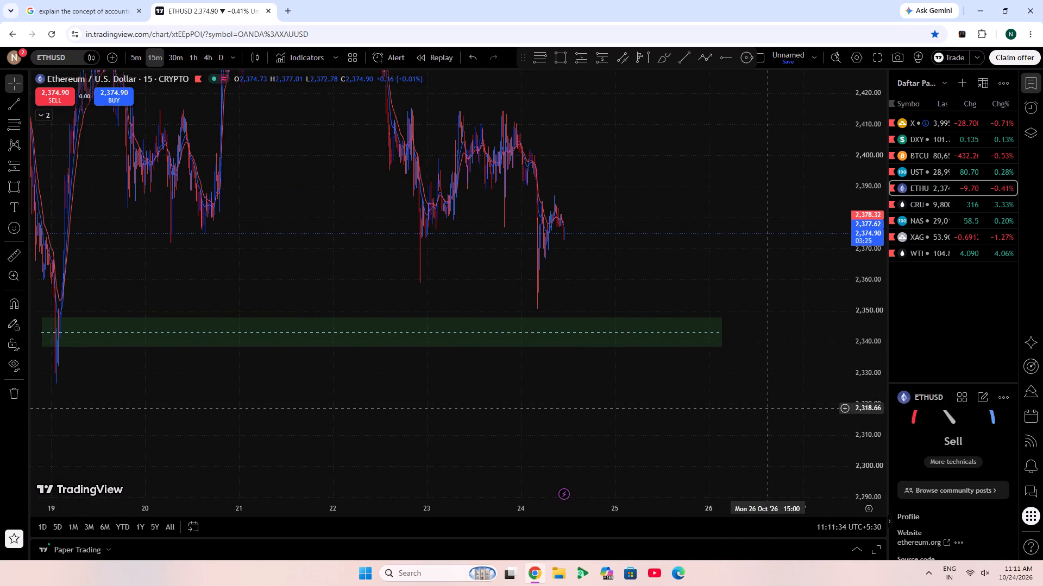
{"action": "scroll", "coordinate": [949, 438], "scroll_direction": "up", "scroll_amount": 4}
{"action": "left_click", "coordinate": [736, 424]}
Open the system's VPN connections, start connecting to the saved VPN, and return to the ETHUSD chart.
{"action": "left_click", "coordinate": [966, 571]}
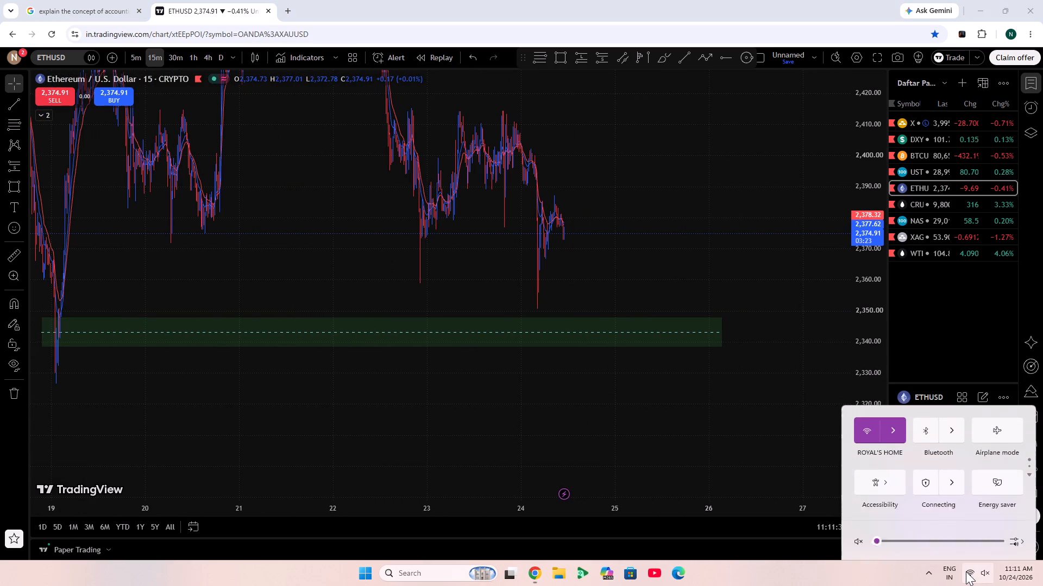
{"action": "left_click", "coordinate": [949, 430]}
{"action": "left_click", "coordinate": [931, 448]}
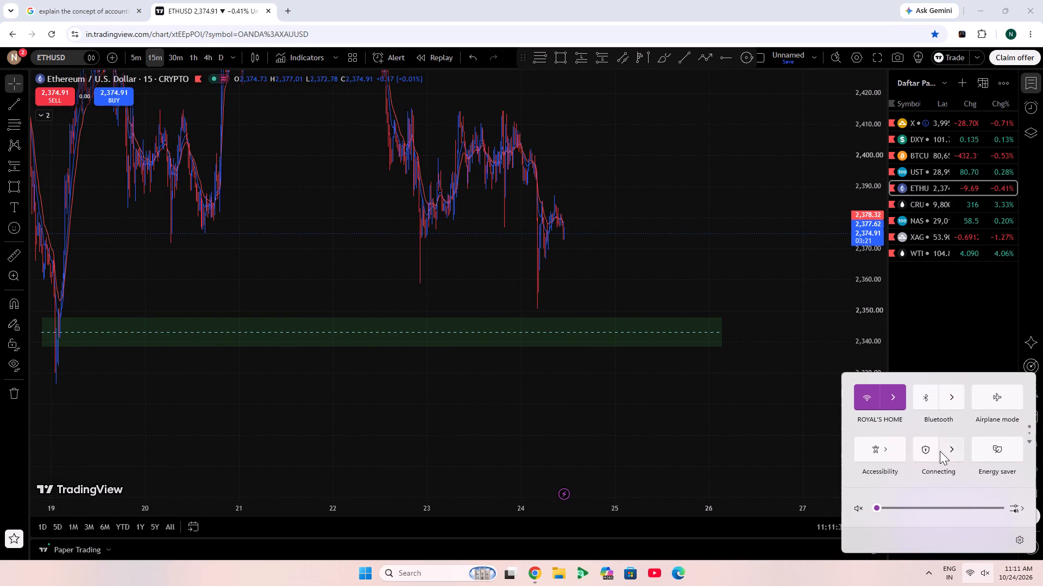
{"action": "left_click", "coordinate": [941, 451]}
{"action": "left_click", "coordinate": [984, 402]}
{"action": "left_click", "coordinate": [978, 419]}
{"action": "left_click", "coordinate": [977, 415]}
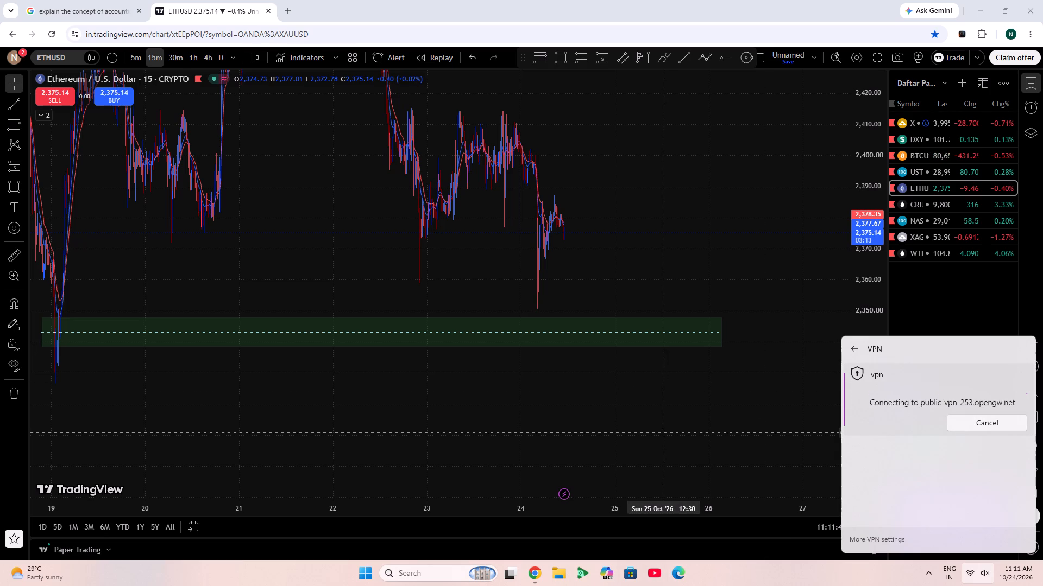
{"action": "left_click", "coordinate": [756, 316]}
Examine the ETHUSD 15-minute price action above the remaining green zone at wider and closer ranges.
{"action": "scroll", "coordinate": [809, 322], "scroll_direction": "down", "scroll_amount": 5}
{"action": "scroll", "coordinate": [873, 347], "scroll_direction": "down", "scroll_amount": 4}
{"action": "scroll", "coordinate": [767, 428], "scroll_direction": "up", "scroll_amount": 6}
{"action": "left_click_drag", "start_coordinate": [705, 389], "coordinate": [881, 477]}
{"action": "left_click_drag", "start_coordinate": [821, 484], "coordinate": [822, 495]}
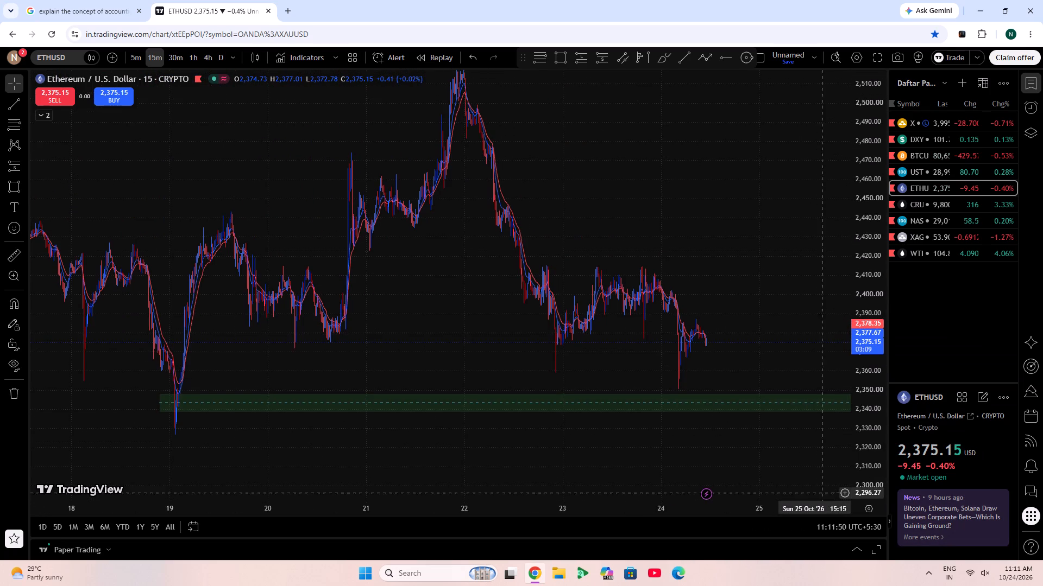
{"action": "left_click_drag", "start_coordinate": [822, 495], "coordinate": [823, 500]}
{"action": "scroll", "coordinate": [992, 477], "scroll_direction": "up", "scroll_amount": 4}
{"action": "scroll", "coordinate": [1008, 0], "scroll_direction": "down", "scroll_amount": 7}
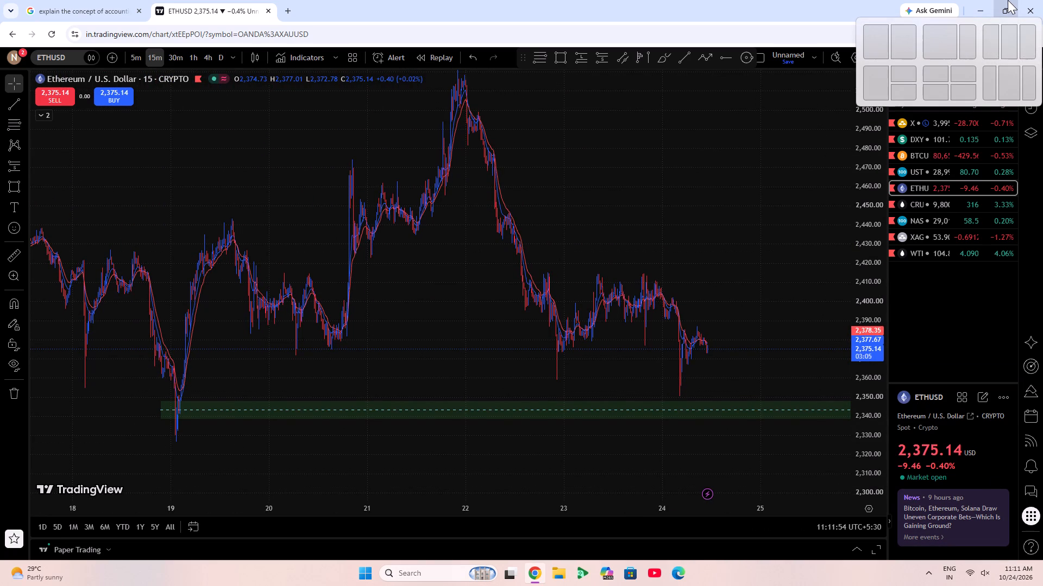
{"action": "scroll", "coordinate": [957, 358], "scroll_direction": "up", "scroll_amount": 6}
{"action": "scroll", "coordinate": [856, 0], "scroll_direction": "down", "scroll_amount": 6}
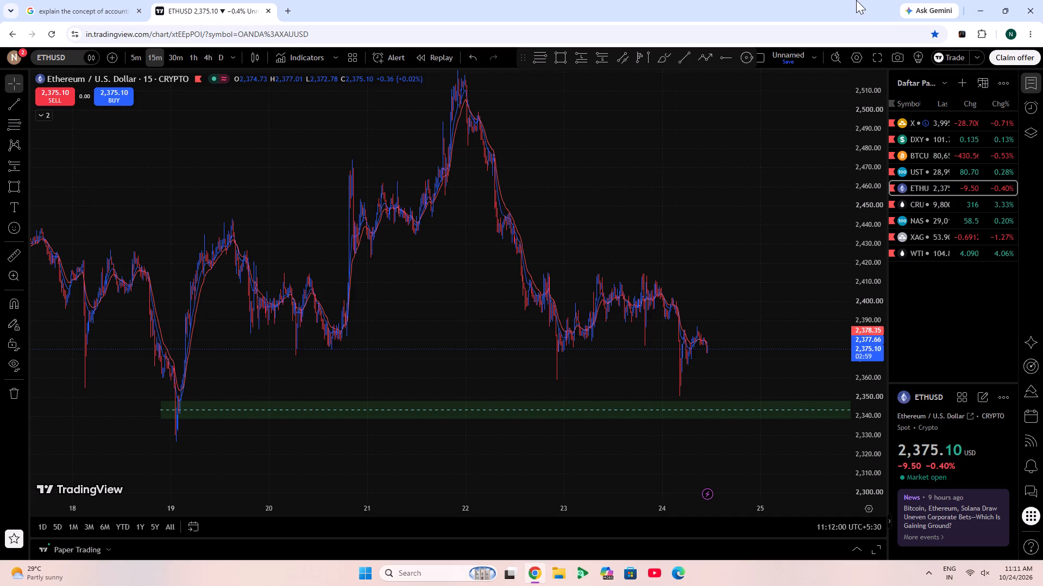
Draw a Fibonacci retracement on ETHUSD from the 23 Oct swing high at about 2,415 down to about 2,350.
{"action": "scroll", "coordinate": [793, 354], "scroll_direction": "up", "scroll_amount": 7}
{"action": "scroll", "coordinate": [869, 394], "scroll_direction": "up", "scroll_amount": 6}
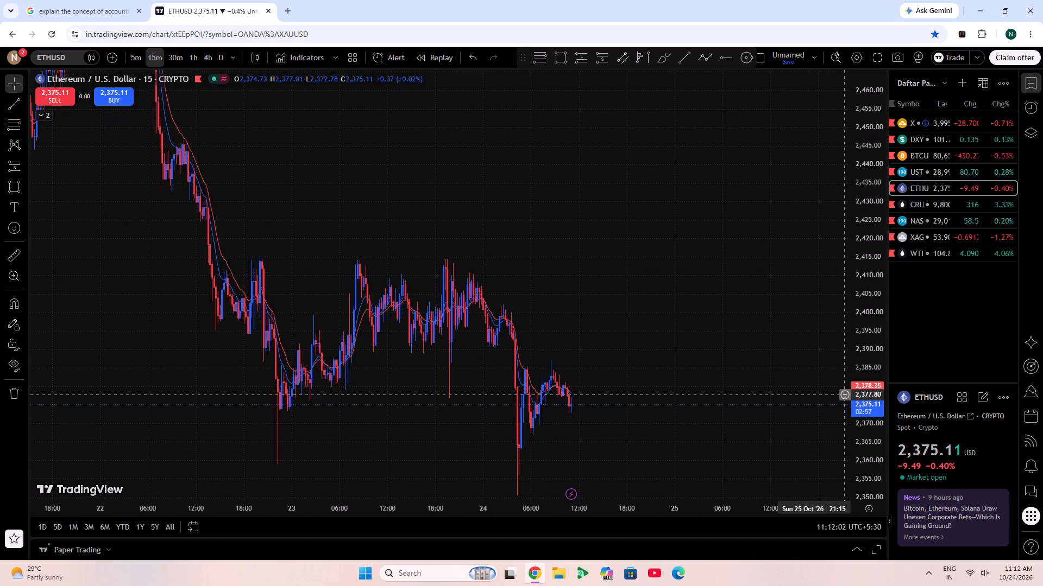
{"action": "scroll", "coordinate": [834, 394], "scroll_direction": "up", "scroll_amount": 4}
{"action": "left_click_drag", "start_coordinate": [658, 360], "coordinate": [673, 245]}
{"action": "left_click", "coordinate": [547, 61]}
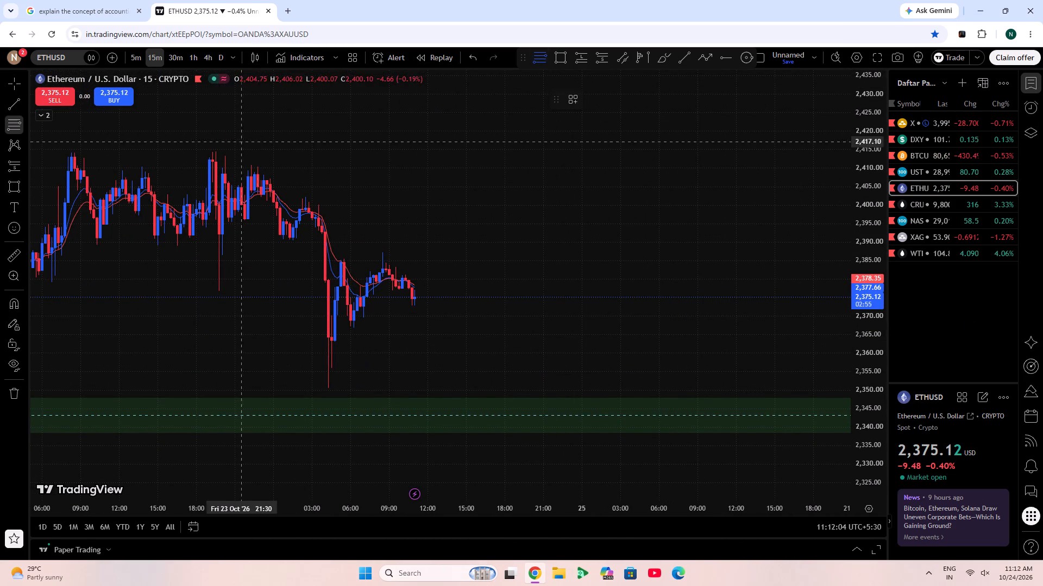
{"action": "left_click", "coordinate": [216, 148]}
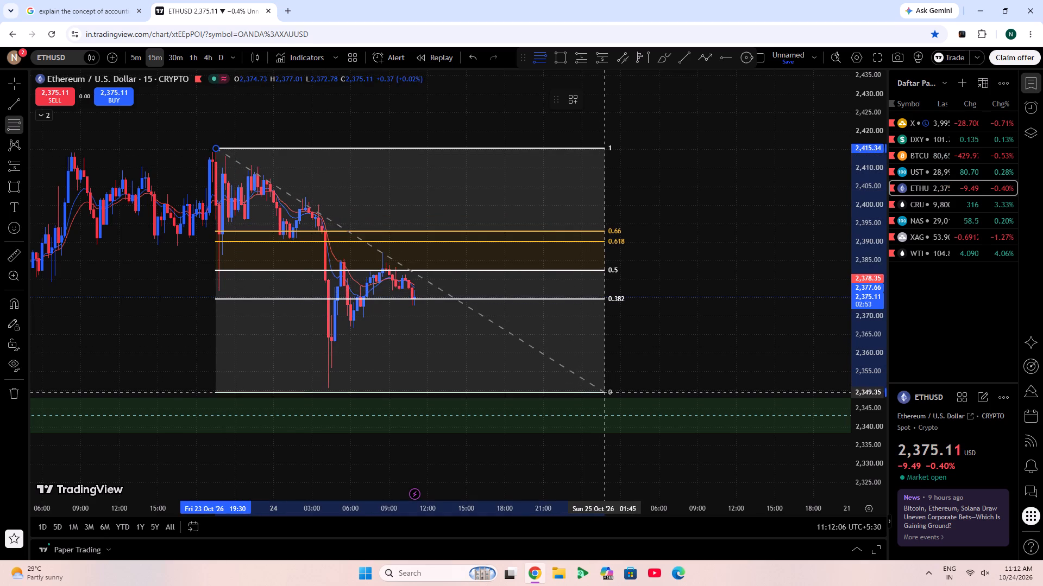
{"action": "left_click", "coordinate": [612, 387]}
{"action": "left_click", "coordinate": [650, 323]}
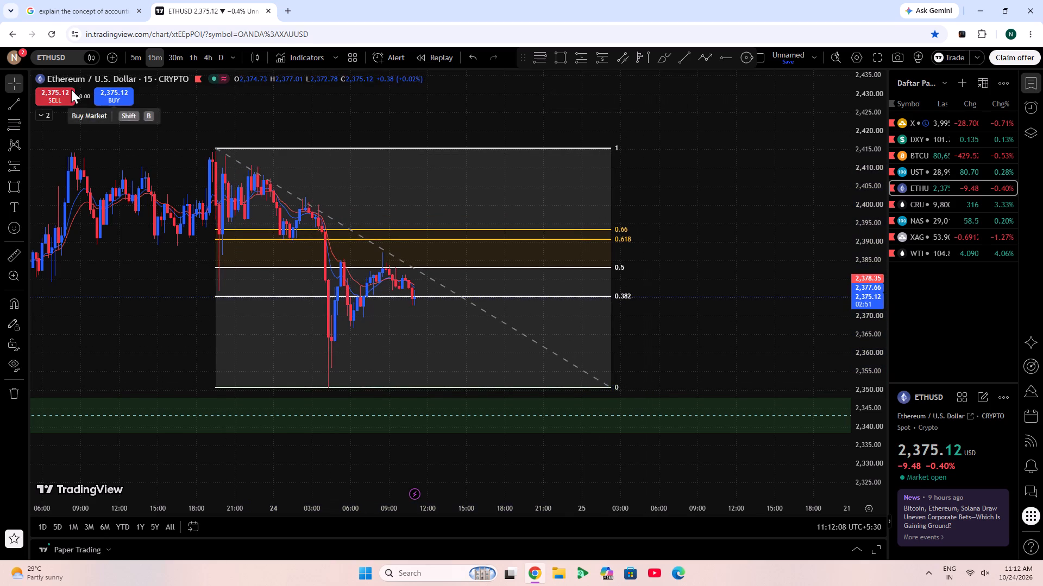
Open a market sell order for ETHUSD and set its size to 1% of the balance.
{"action": "left_click", "coordinate": [71, 90]}
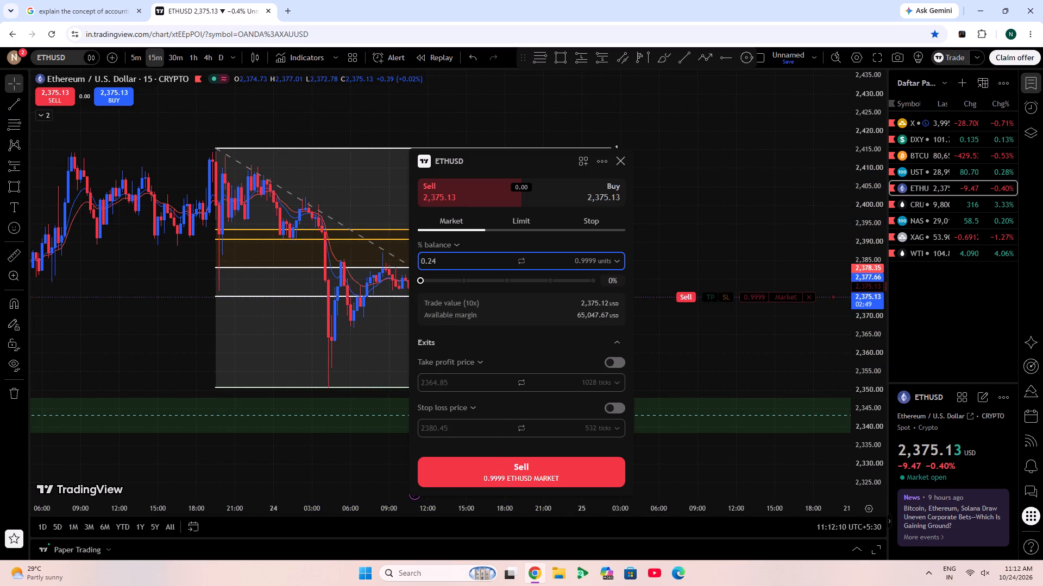
{"action": "key", "text": "BackSpace"}
{"action": "key", "text": "BackSpace"}
{"action": "key", "text": "BackSpace"}
{"action": "key", "text": "BackSpace"}
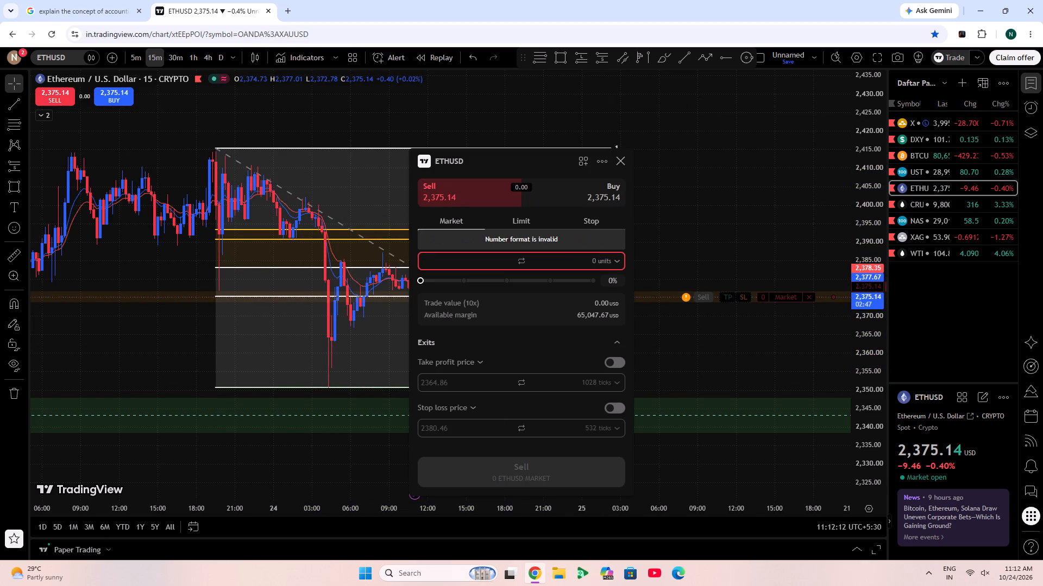
{"action": "key", "text": "1"}
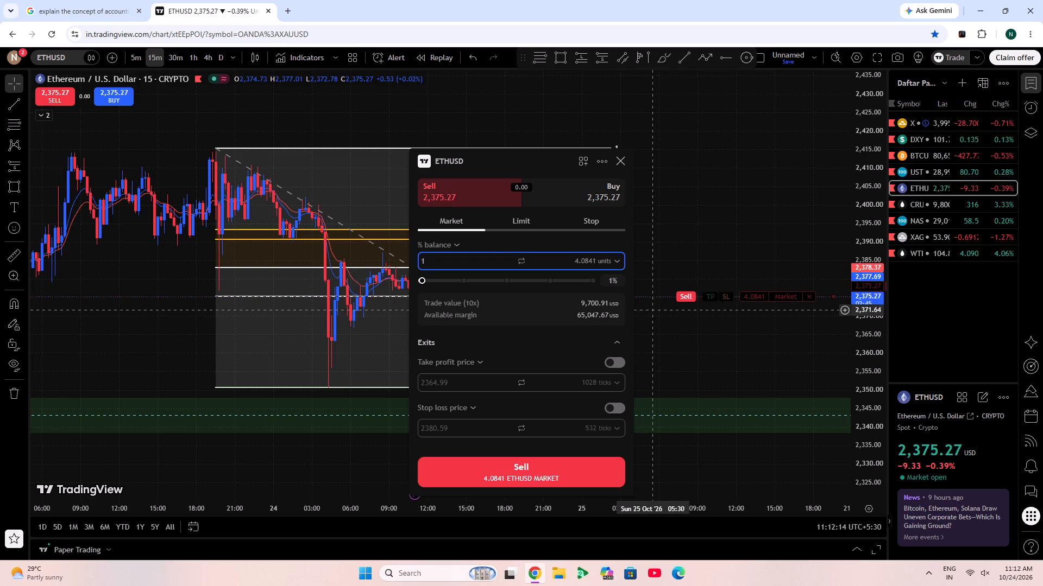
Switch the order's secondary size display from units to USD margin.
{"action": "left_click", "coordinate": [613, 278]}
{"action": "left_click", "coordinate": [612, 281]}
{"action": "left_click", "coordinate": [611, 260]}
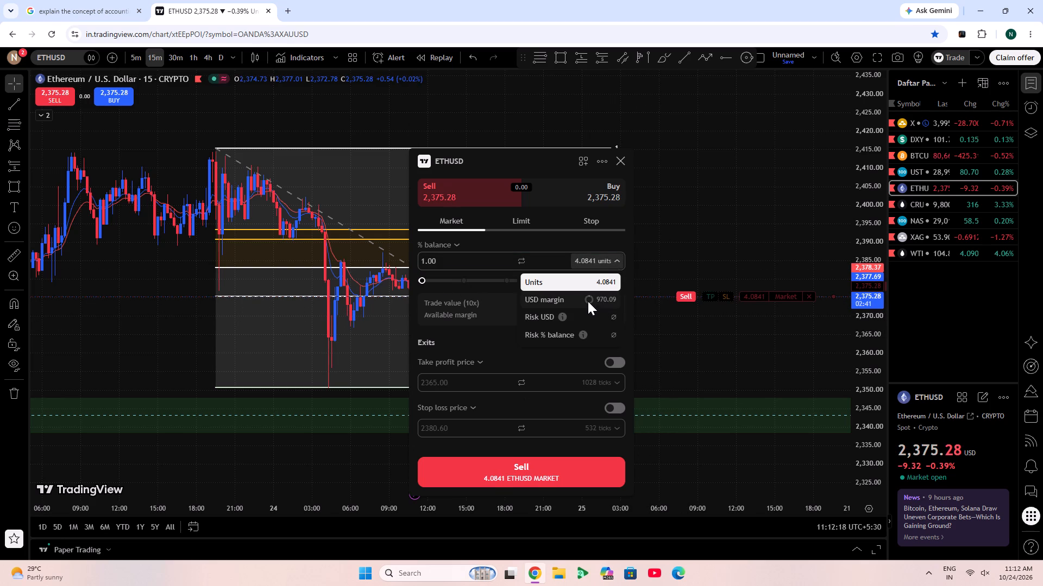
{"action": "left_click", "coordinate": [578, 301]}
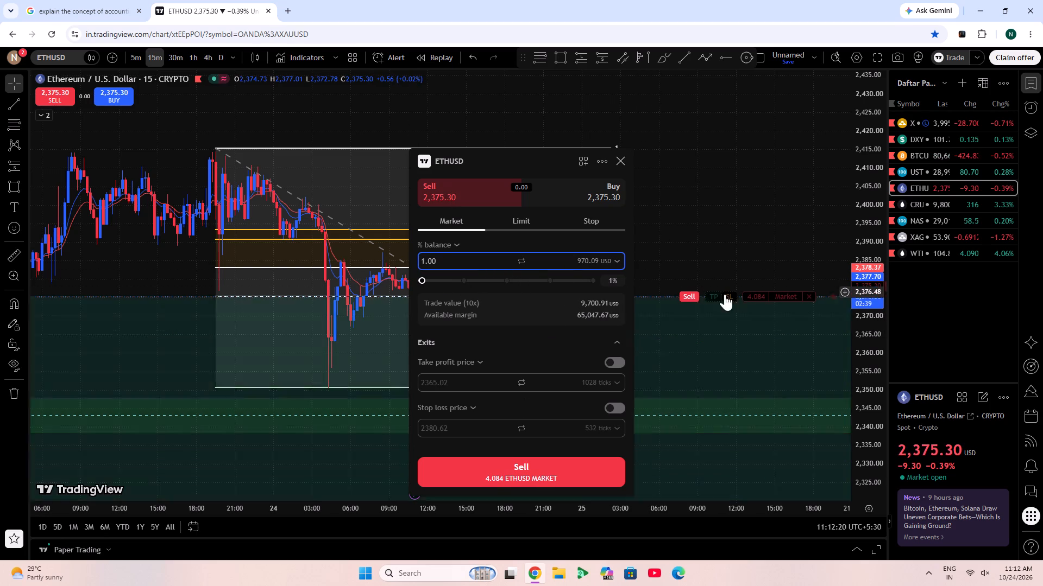
Add a stop loss to the ETHUSD sell order at 2383.23.
{"action": "left_click_drag", "start_coordinate": [730, 297], "coordinate": [724, 267]}
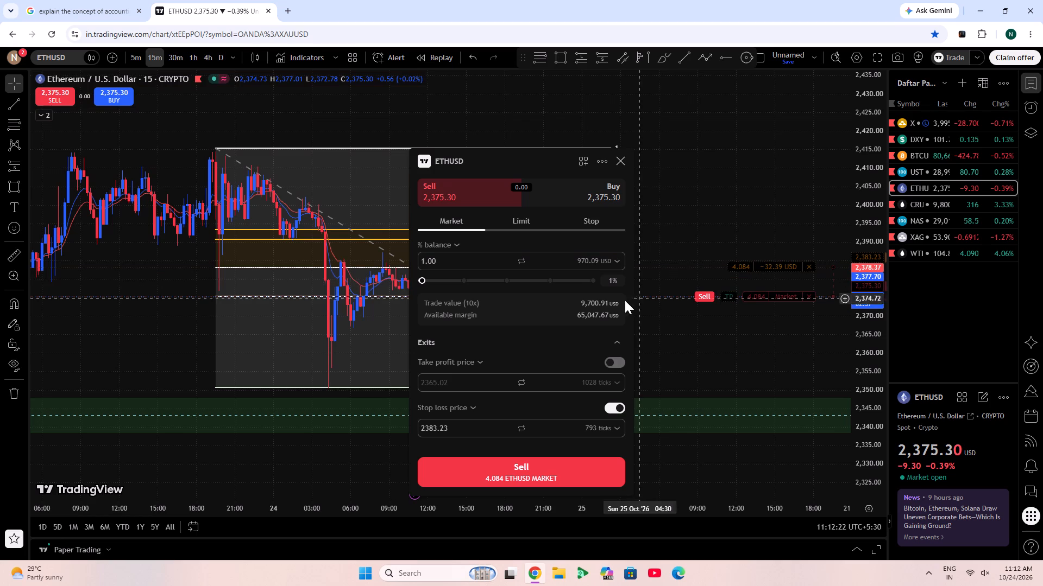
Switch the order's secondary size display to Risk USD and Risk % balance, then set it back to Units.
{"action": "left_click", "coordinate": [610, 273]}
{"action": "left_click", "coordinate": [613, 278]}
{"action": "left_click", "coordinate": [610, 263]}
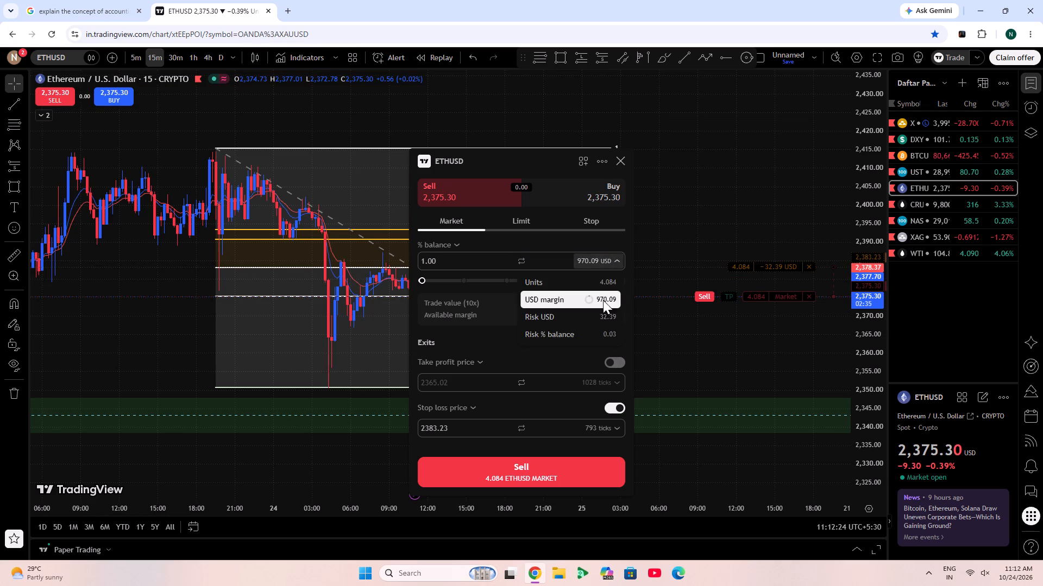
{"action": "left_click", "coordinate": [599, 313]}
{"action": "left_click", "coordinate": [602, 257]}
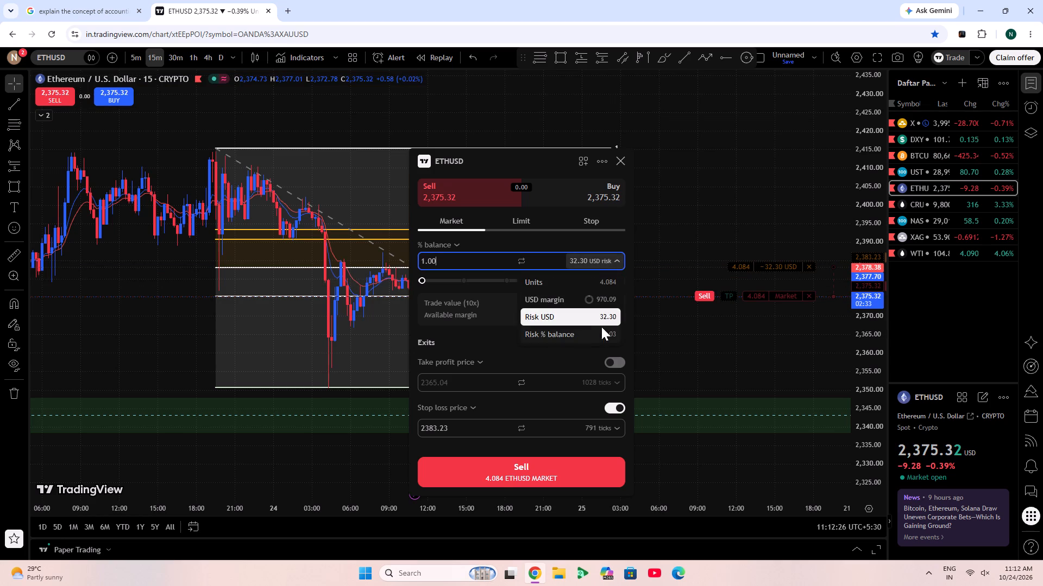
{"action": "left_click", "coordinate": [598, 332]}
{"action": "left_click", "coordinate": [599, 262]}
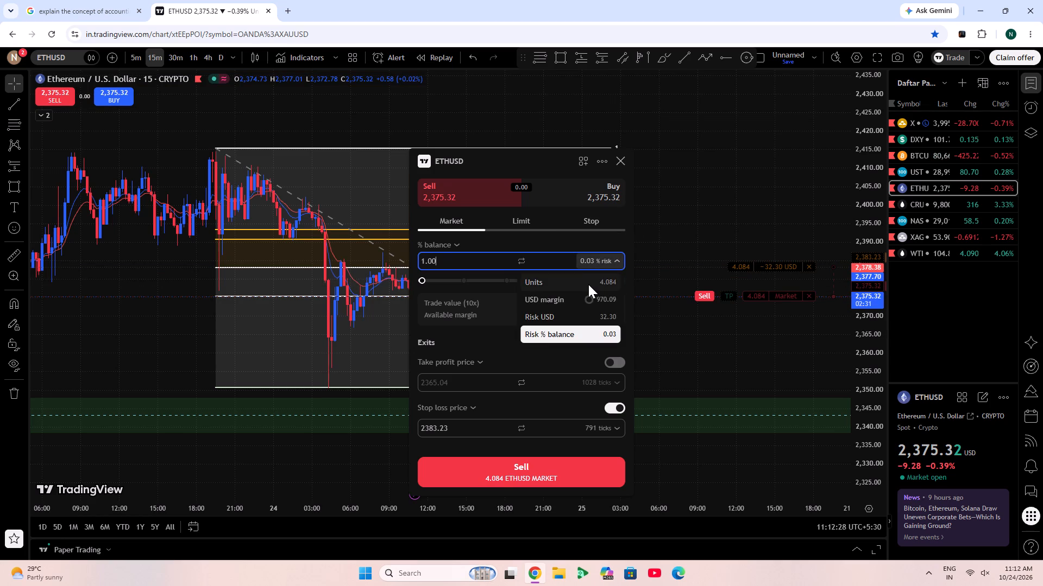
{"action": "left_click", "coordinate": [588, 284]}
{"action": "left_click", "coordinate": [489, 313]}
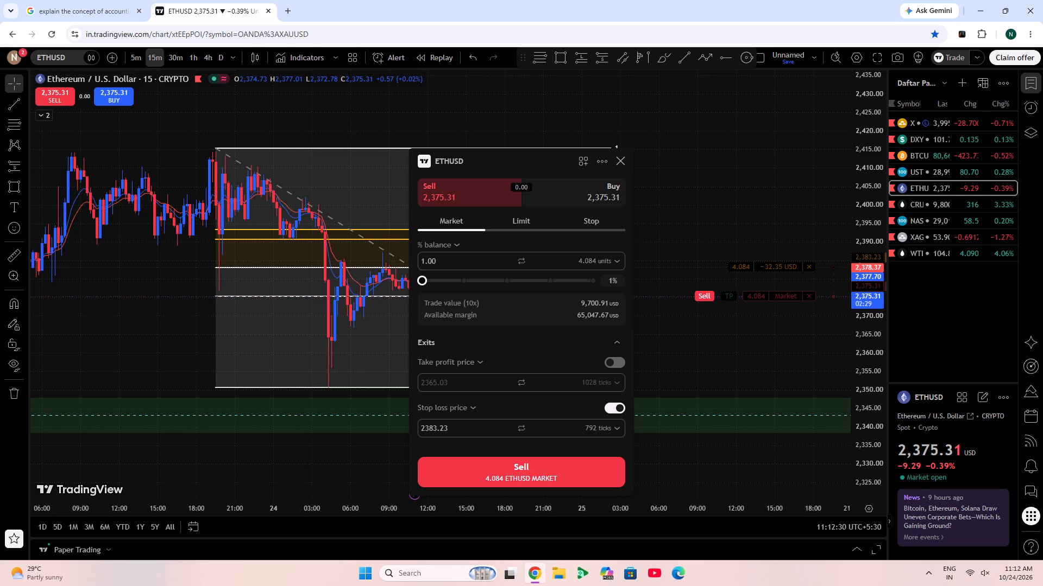
Raise the ETHUSD sell order's size to 100% of the balance.
{"action": "left_click_drag", "start_coordinate": [426, 282], "coordinate": [689, 334]}
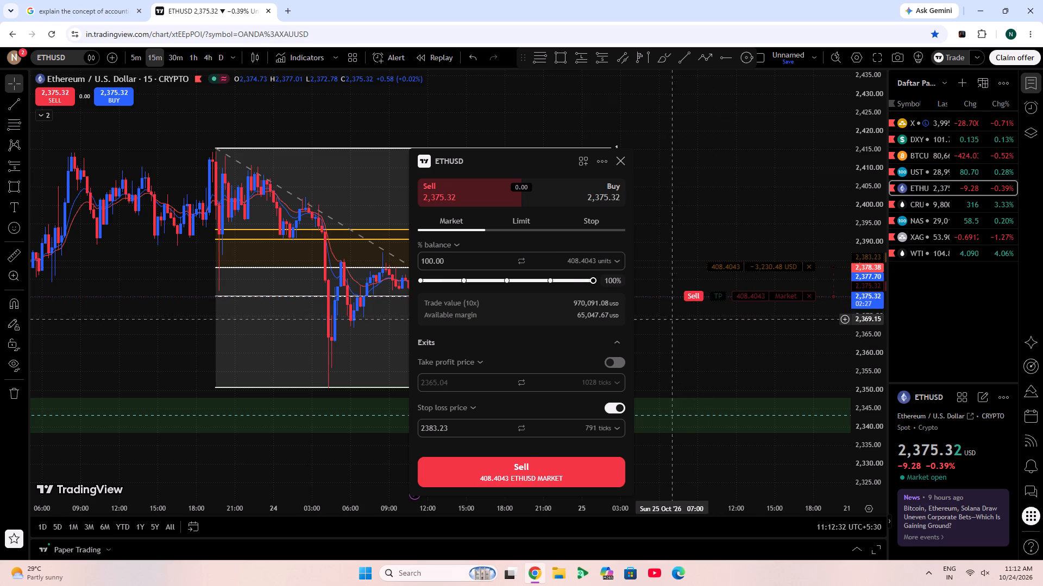
Move the sell order's stop loss on the chart up to 2386.16.
{"action": "left_click_drag", "start_coordinate": [744, 294], "coordinate": [637, 264]}
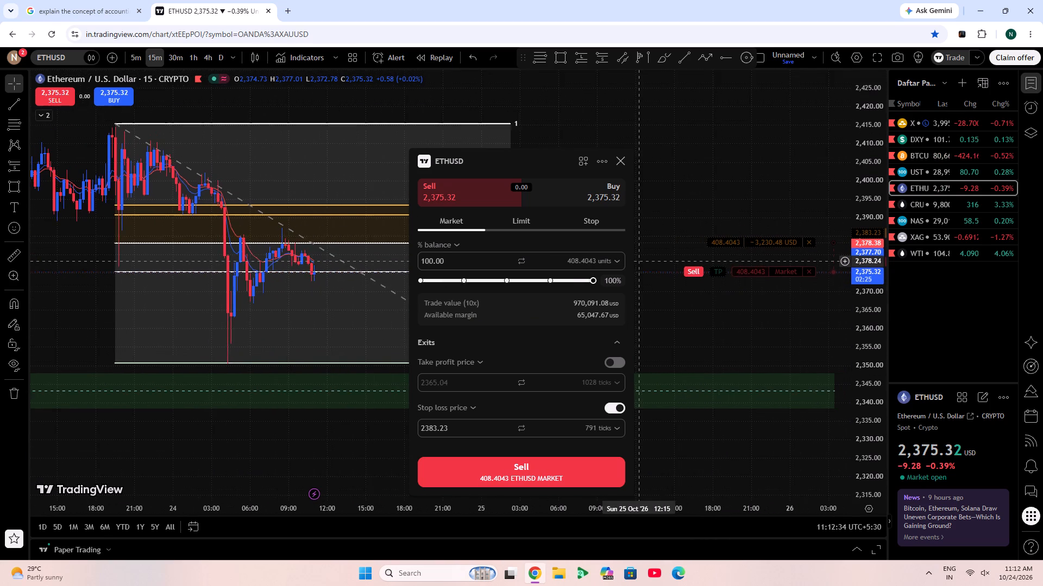
{"action": "left_click_drag", "start_coordinate": [637, 264], "coordinate": [636, 264]}
{"action": "left_click_drag", "start_coordinate": [742, 246], "coordinate": [753, 221]}
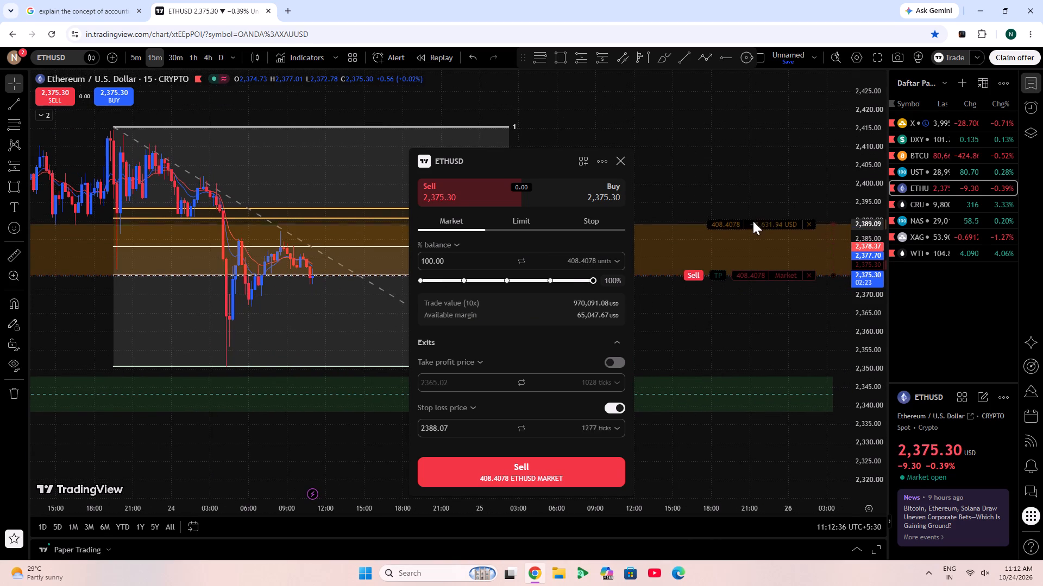
{"action": "left_click_drag", "start_coordinate": [753, 221], "coordinate": [757, 235]}
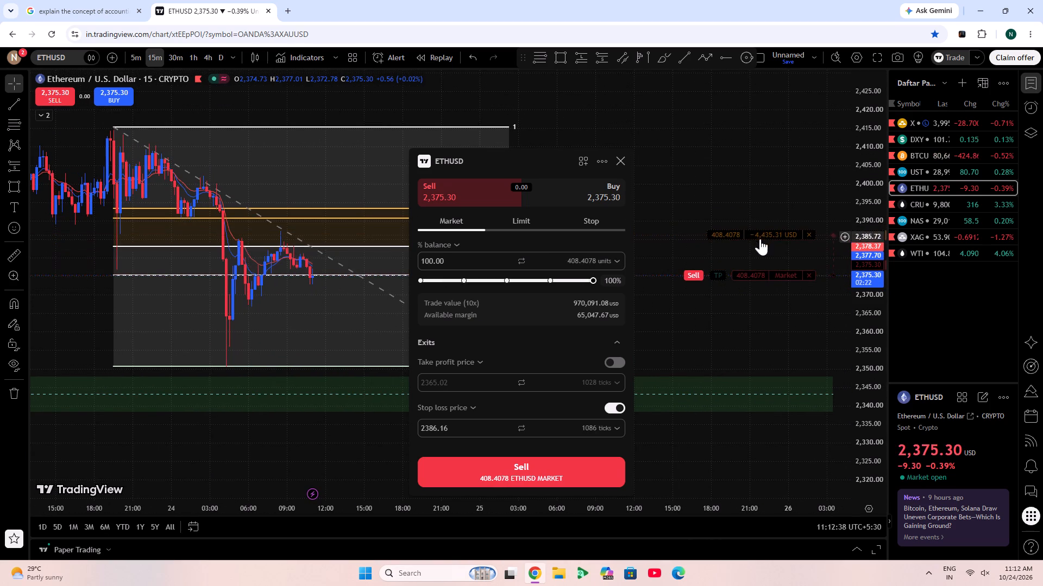